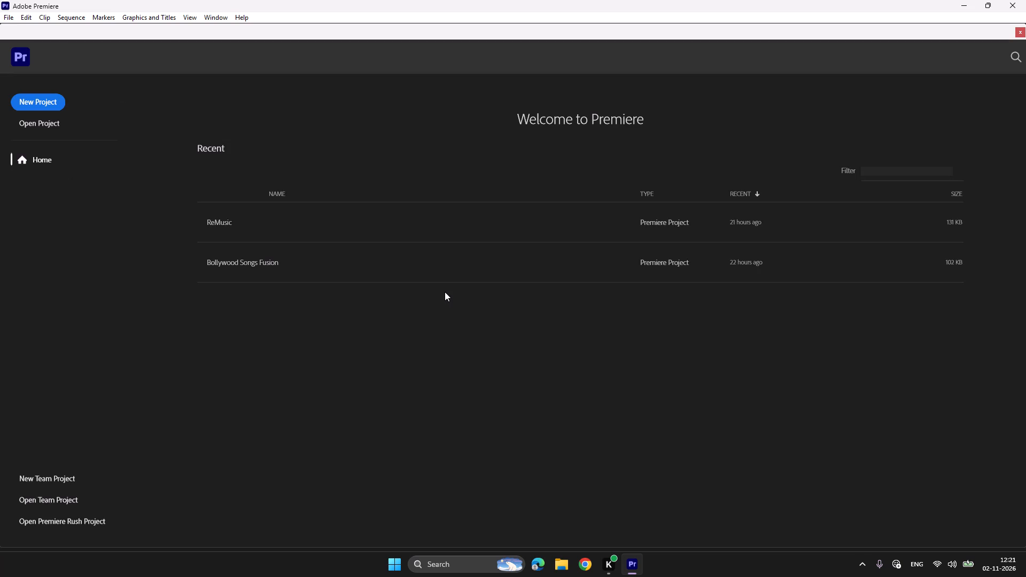
Open the recent project Bollywood Songs Fusion.
click(260, 262)
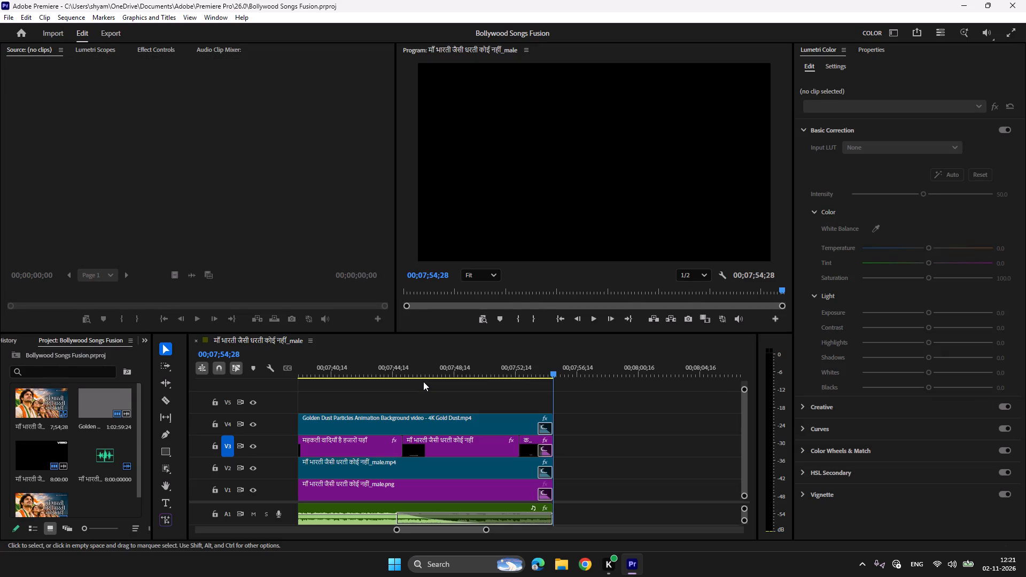
Switch to the Editing workspace.
click(898, 33)
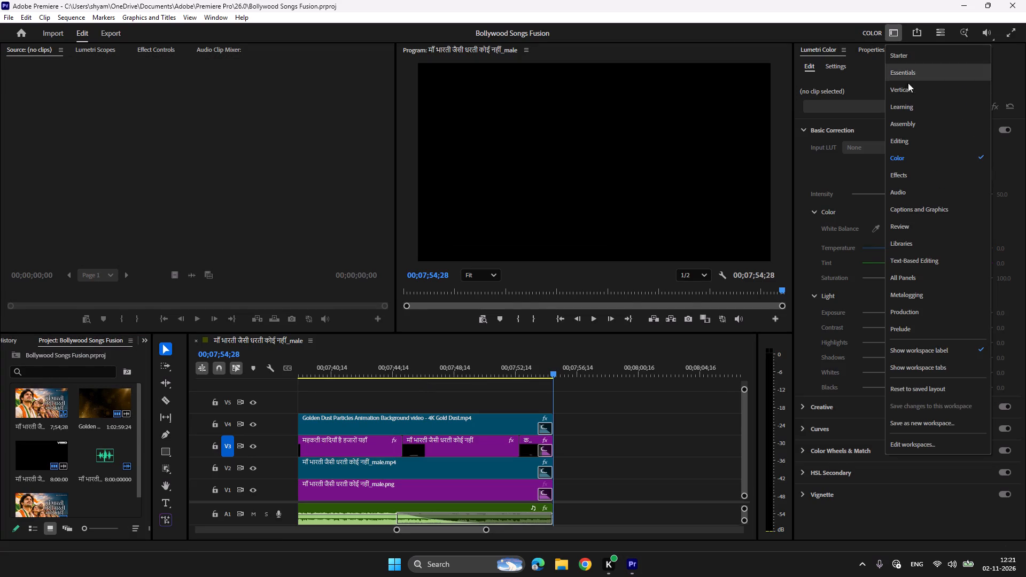
click(918, 140)
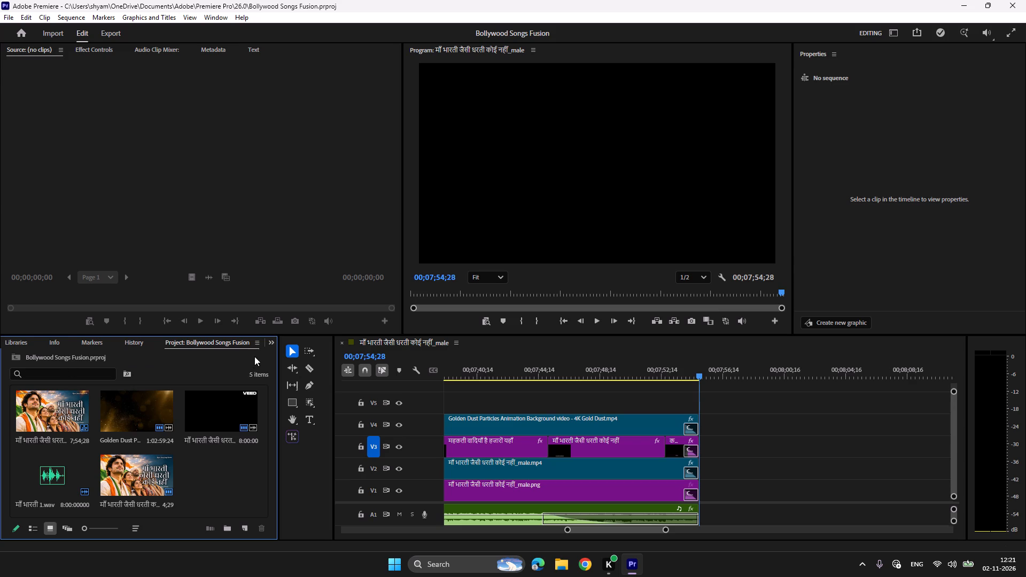
Move the Project panel to the first position in its panel group, ahead of Effects.
click(270, 346)
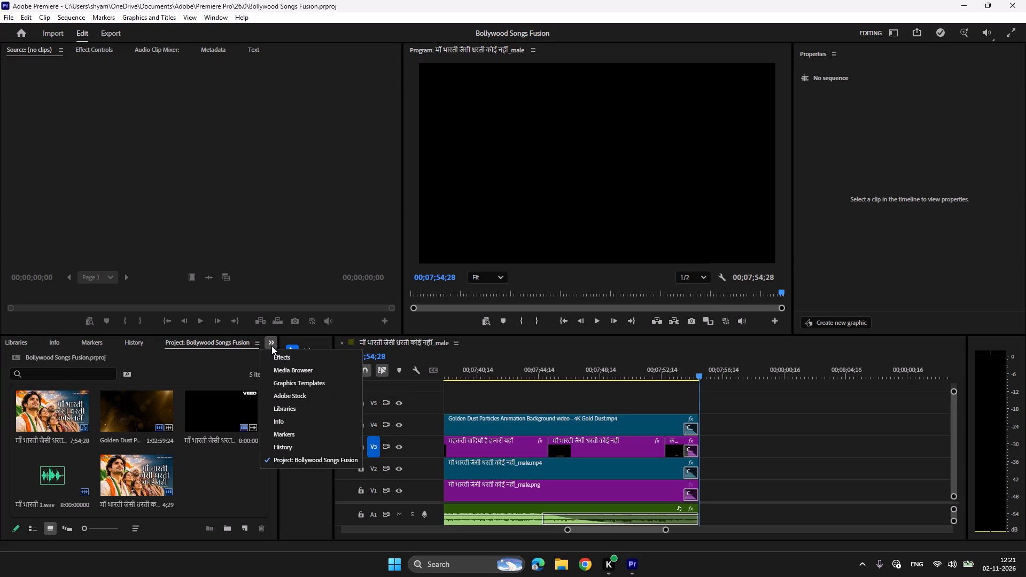
click(296, 357)
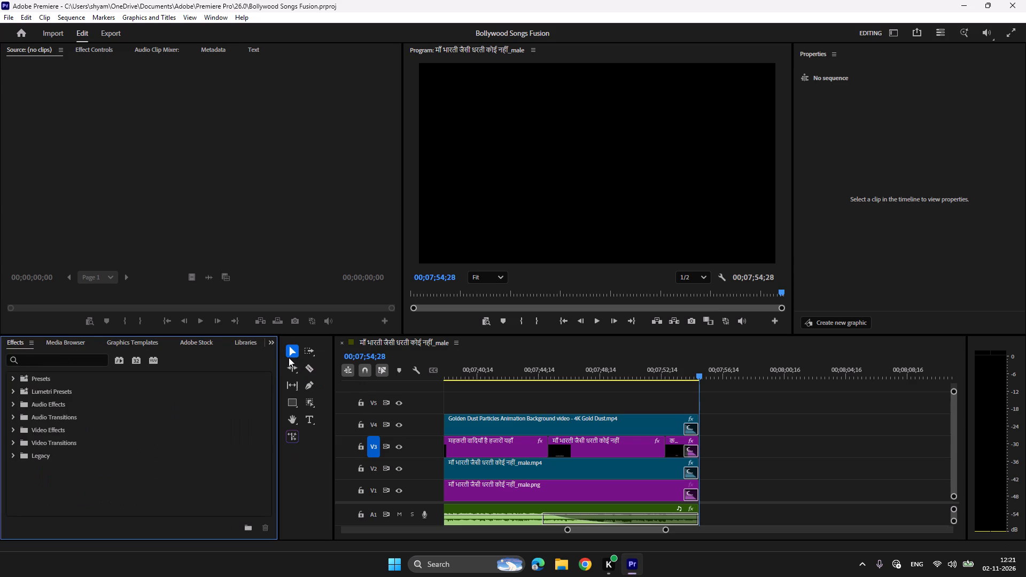
click(275, 340)
click(298, 457)
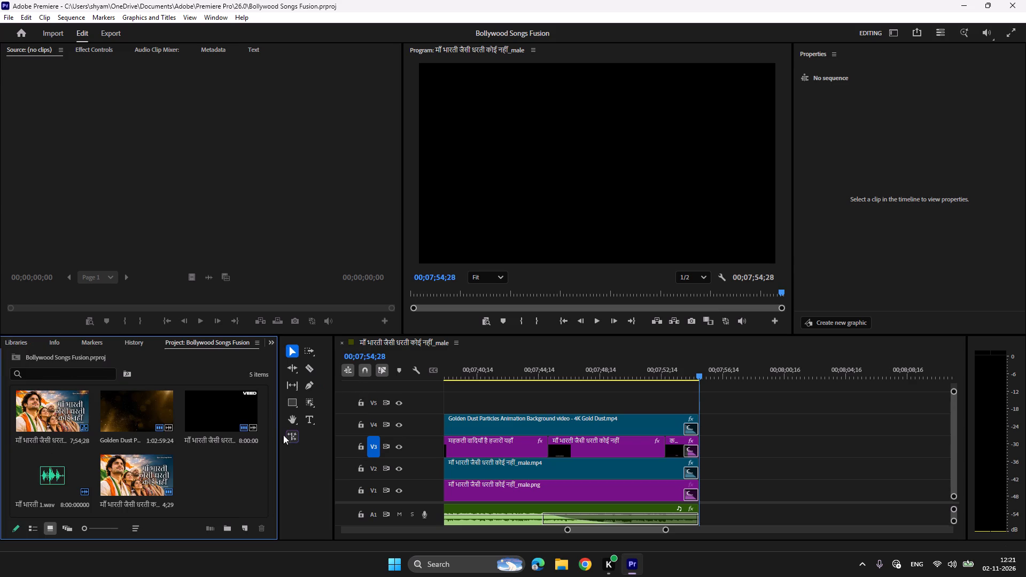
drag(205, 339, 0, 340)
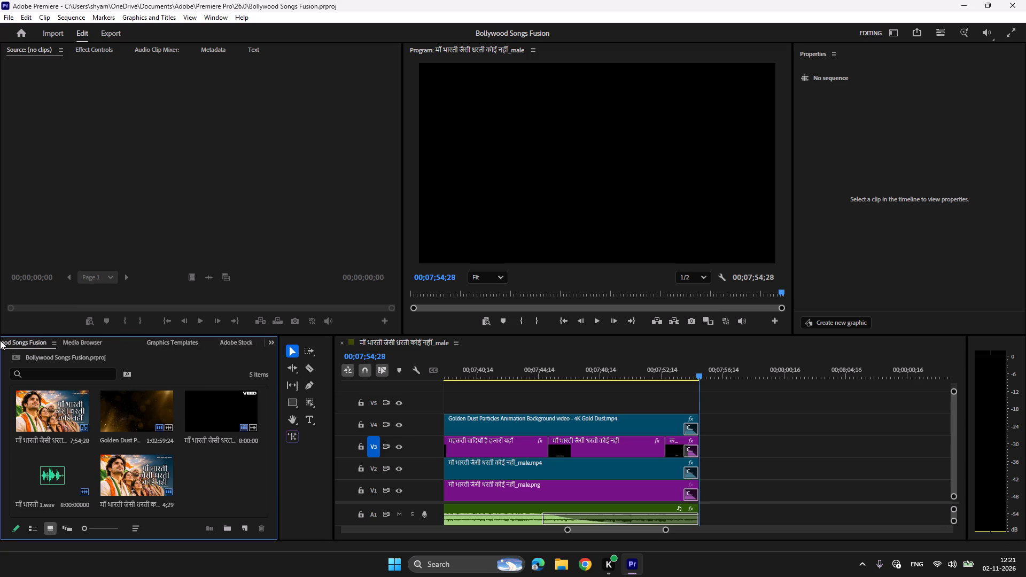
drag(0, 340, 44, 340)
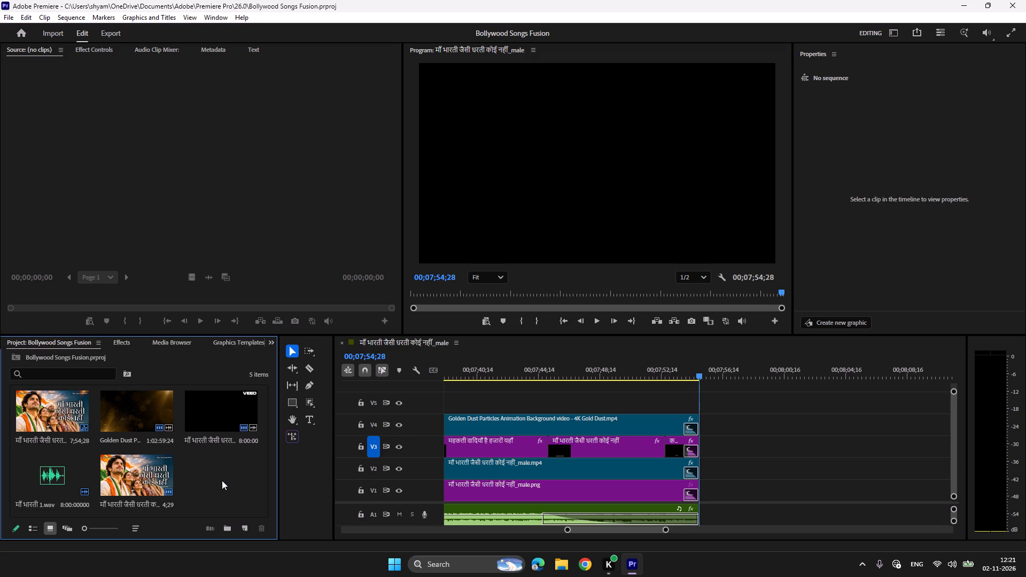
click(222, 480)
Delete all clips from the timeline except the first lyric text clip on V3.
drag(627, 530, 584, 532)
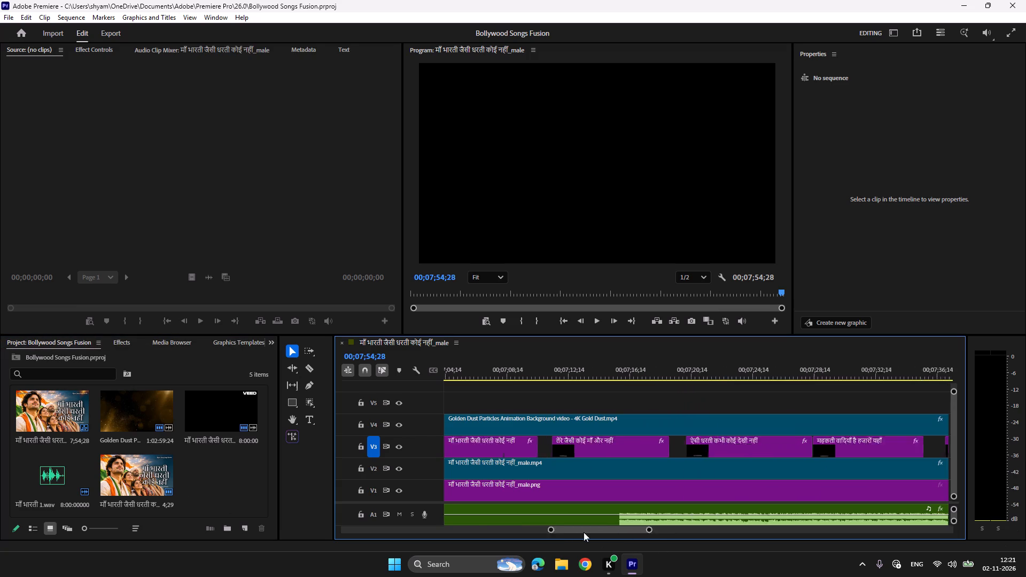
drag(584, 532, 380, 533)
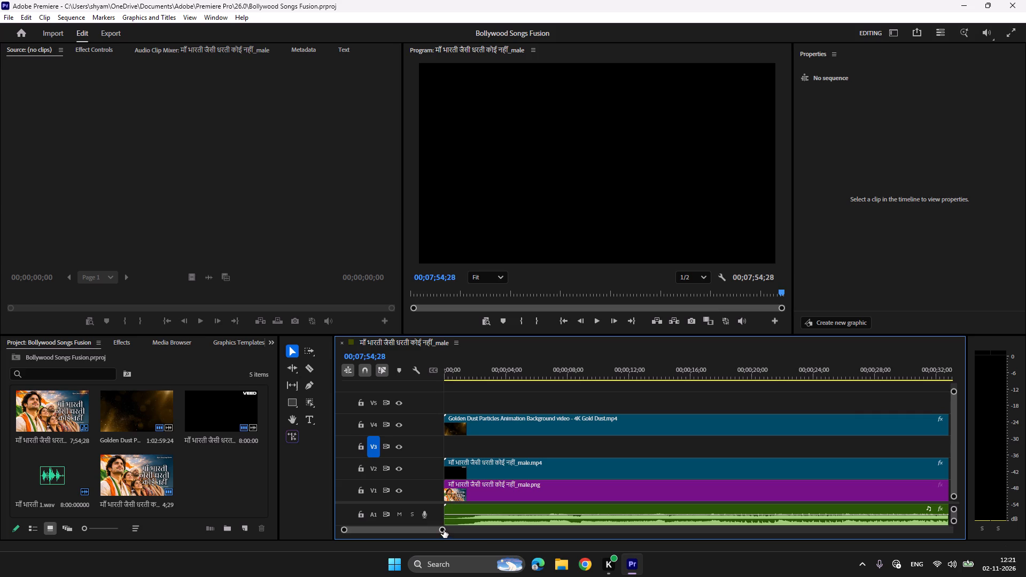
drag(444, 530, 528, 540)
key(ctrl+a)
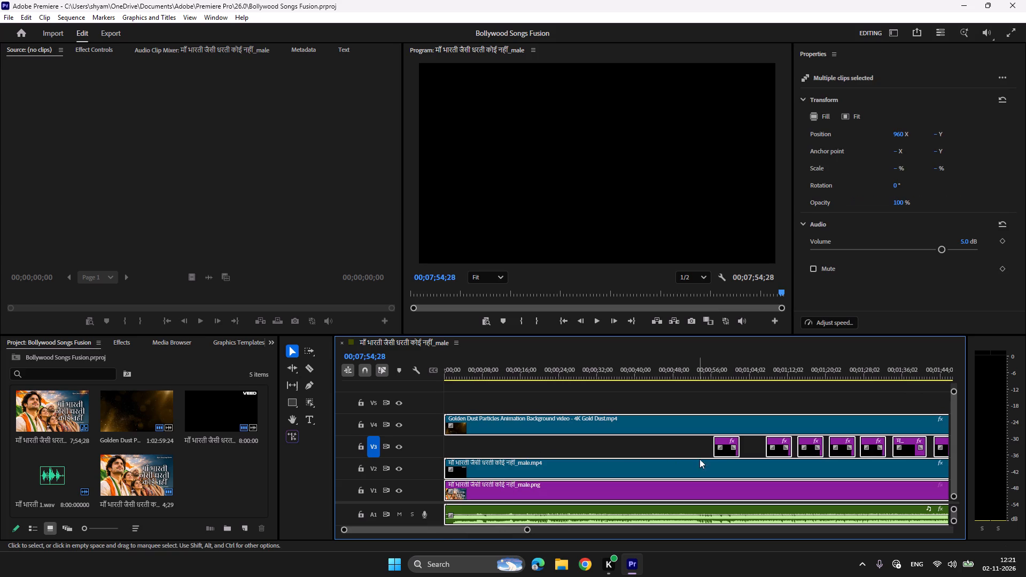
shift+click(726, 453)
key(Delete)
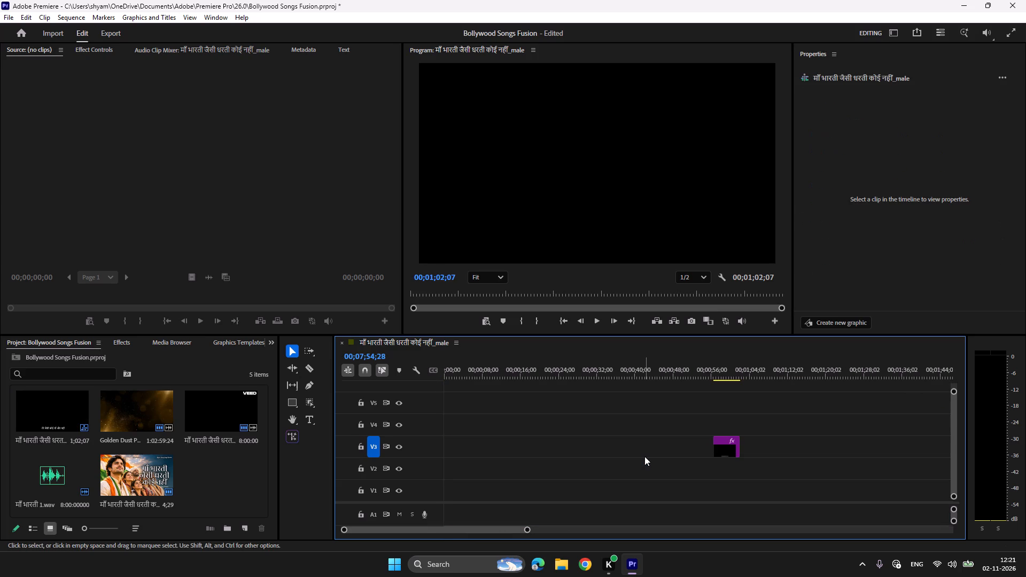
Delete all the old song's media from the project, keeping only the sequence.
click(58, 407)
key(ctrl+a)
ctrl+click(58, 408)
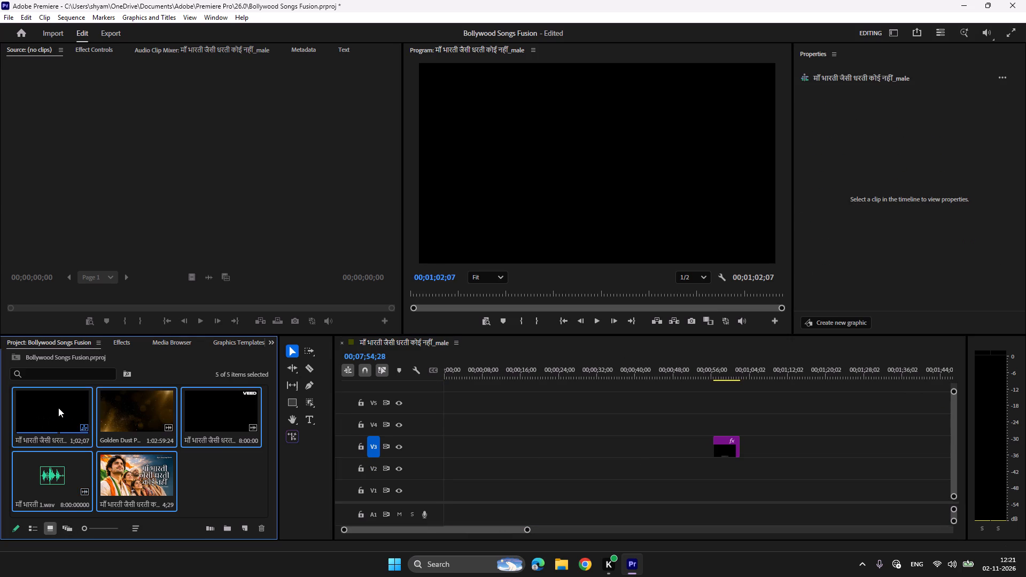
key(Delete)
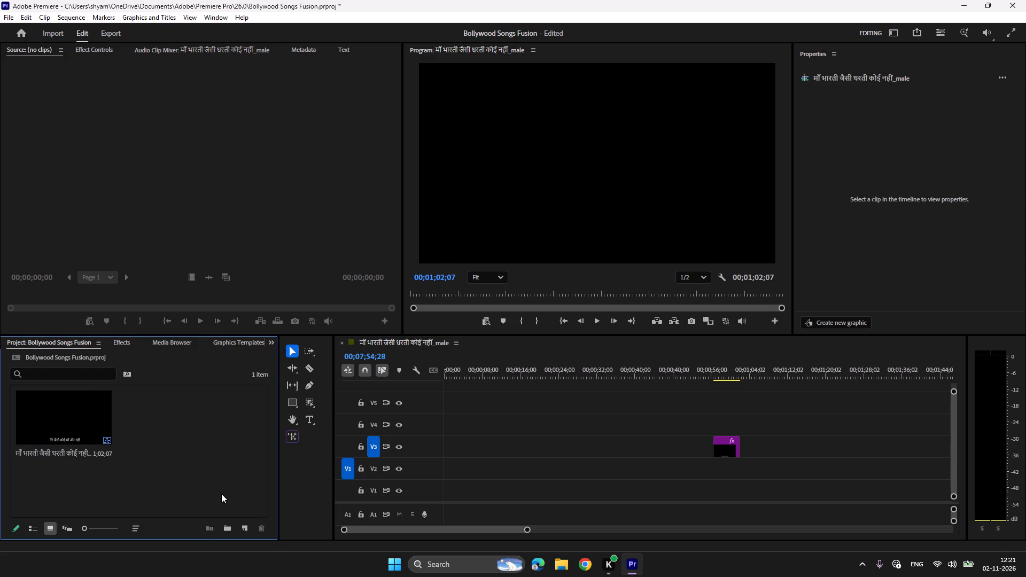
Rename the sequence as बदन महकता कस्तूरी सा, using the song title from the clipboard history.
click(67, 451)
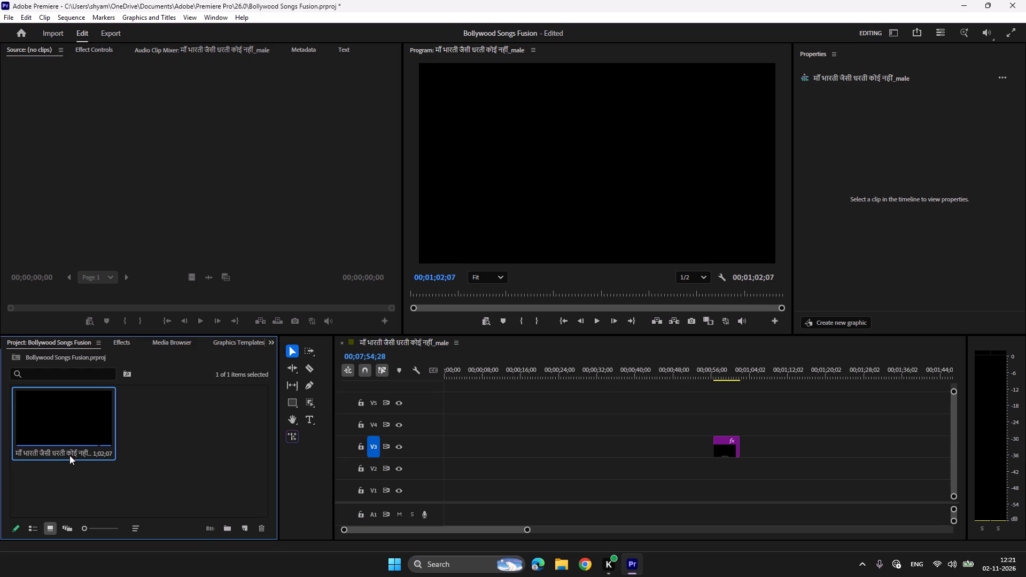
click(69, 455)
key(super+v)
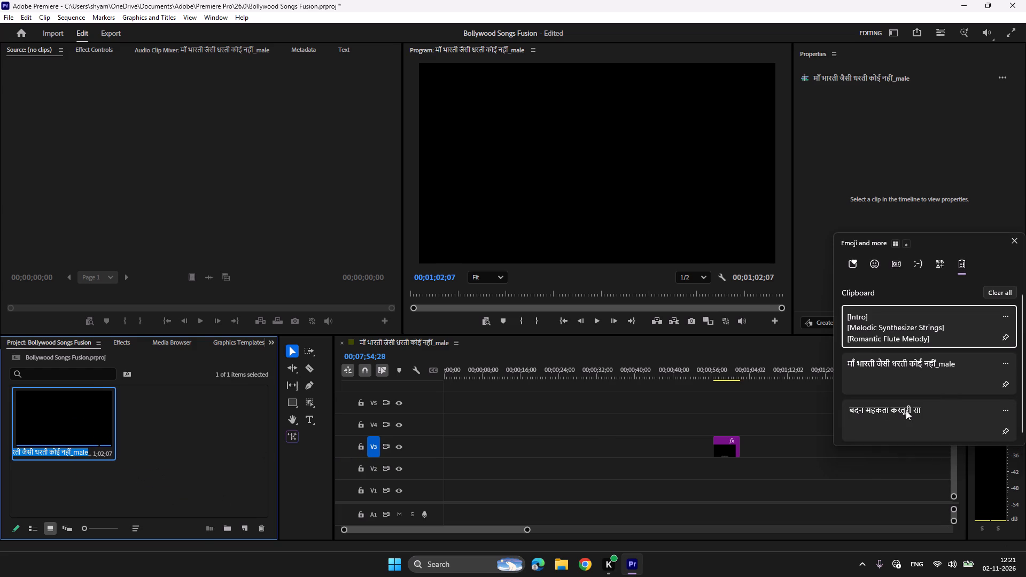
click(919, 408)
key(ctrl+v)
click(176, 466)
Import the waveform video बदन महकता कस्तूरी सा.mp4 from the Downloads Video folder.
double_click(181, 433)
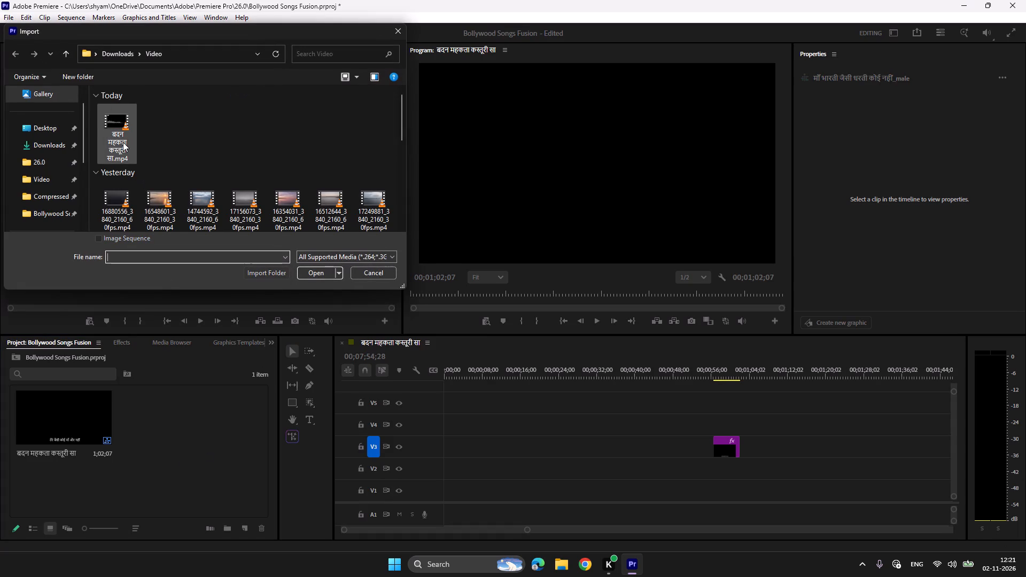
click(123, 142)
click(312, 279)
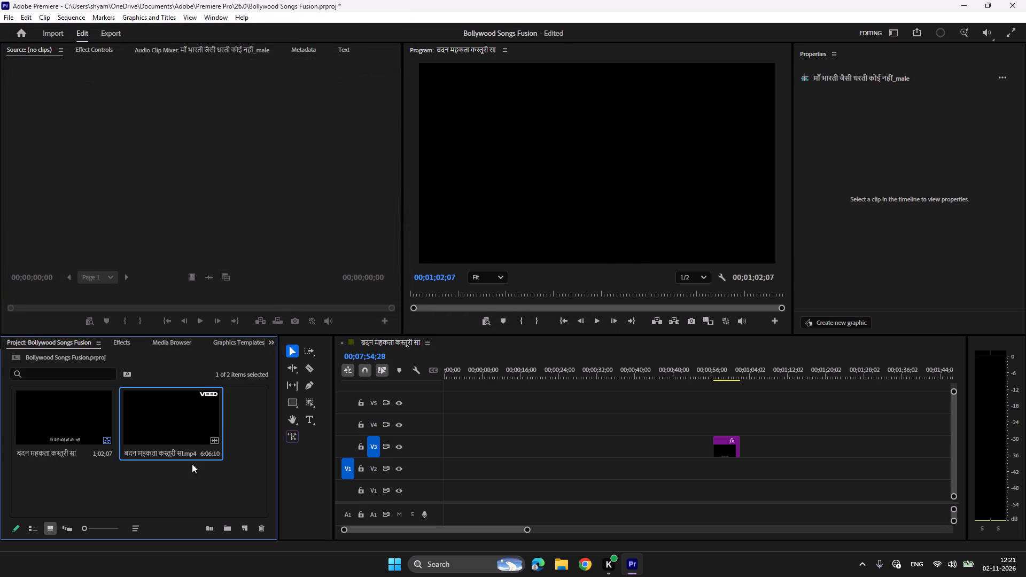
Import the बदन महकता कस्तूरी सा PNG image and the matching WAV audio from the Downloads folder.
double_click(173, 487)
click(48, 146)
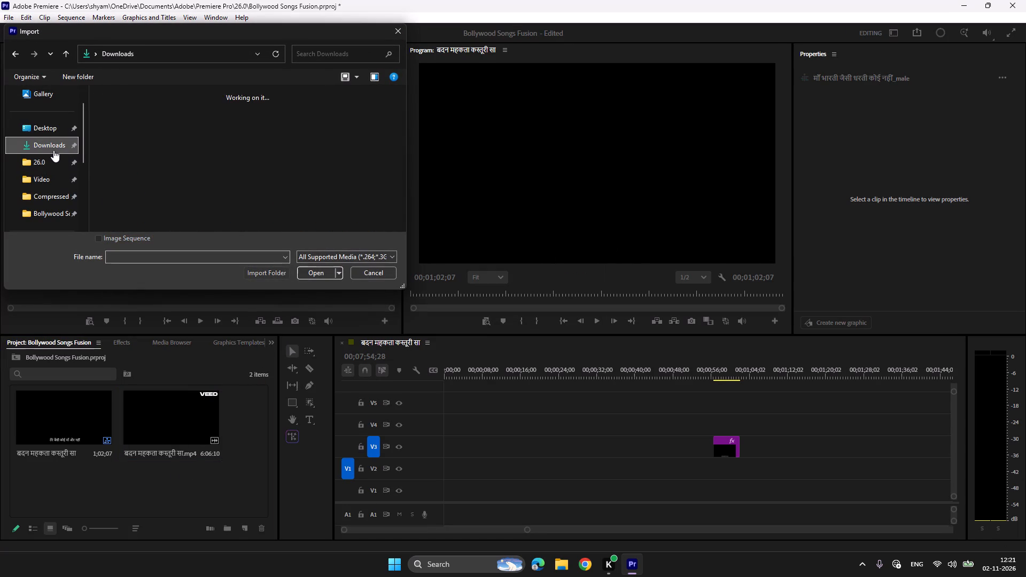
click(154, 139)
ctrl+click(248, 143)
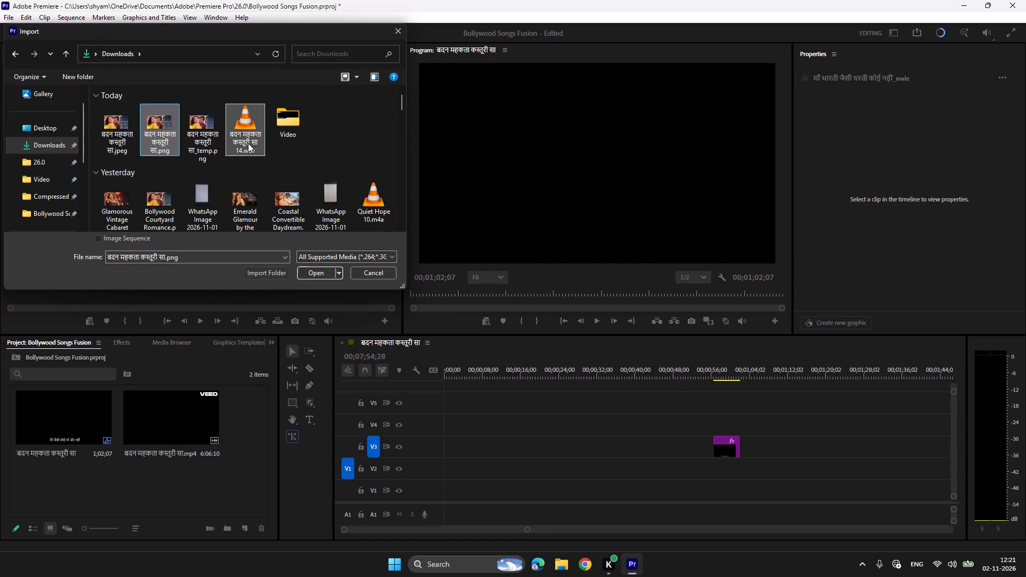
click(320, 272)
click(218, 488)
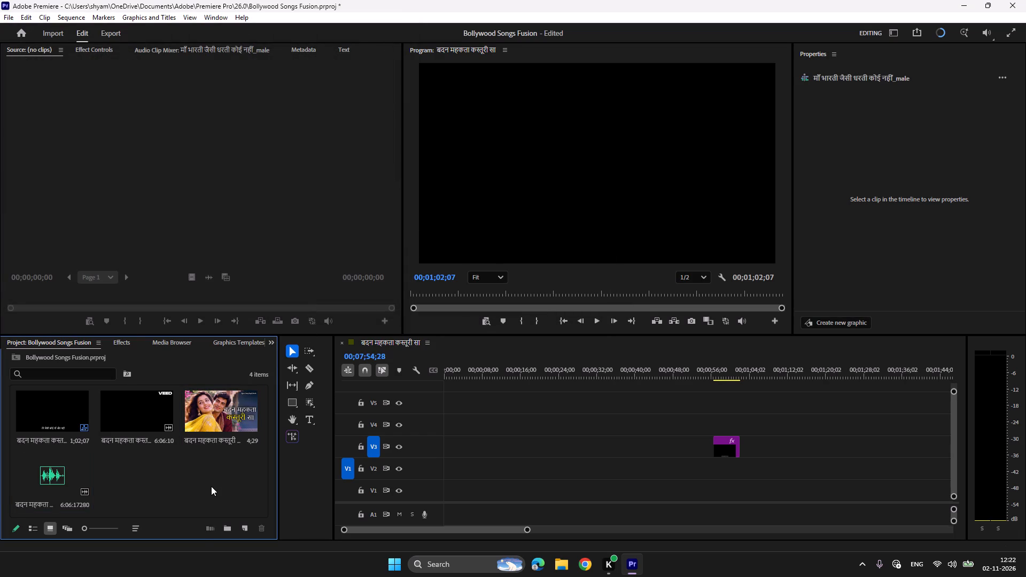
Place the song's PNG image at the start of track V1, undoing the accidental change to its length.
drag(215, 411, 447, 490)
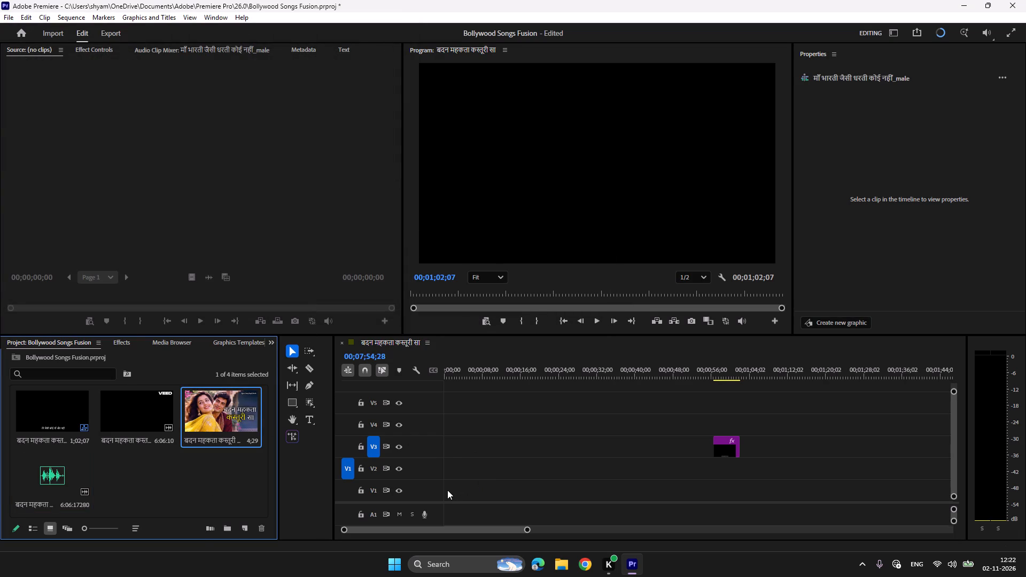
drag(224, 424, 455, 495)
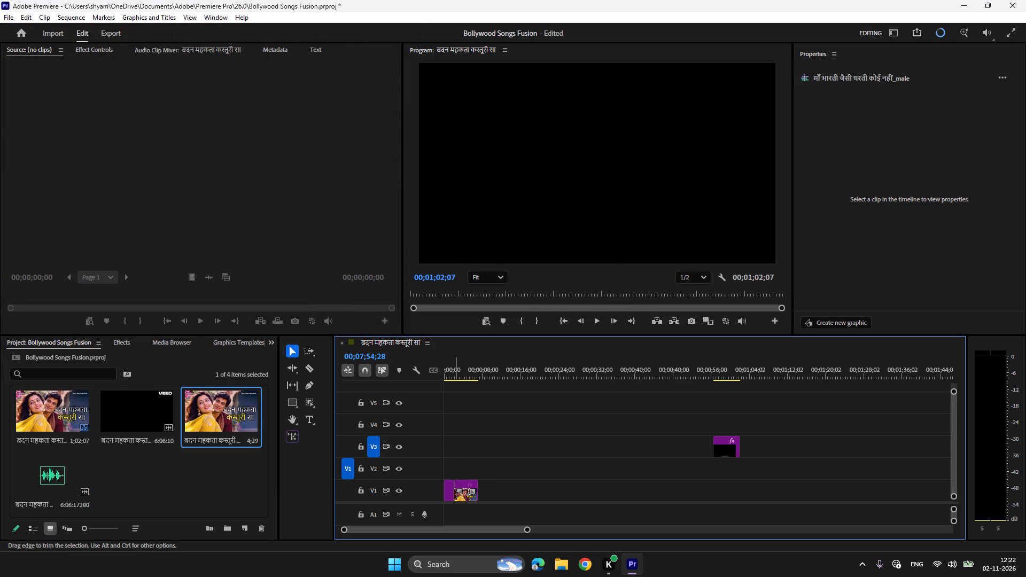
key(ctrl+z)
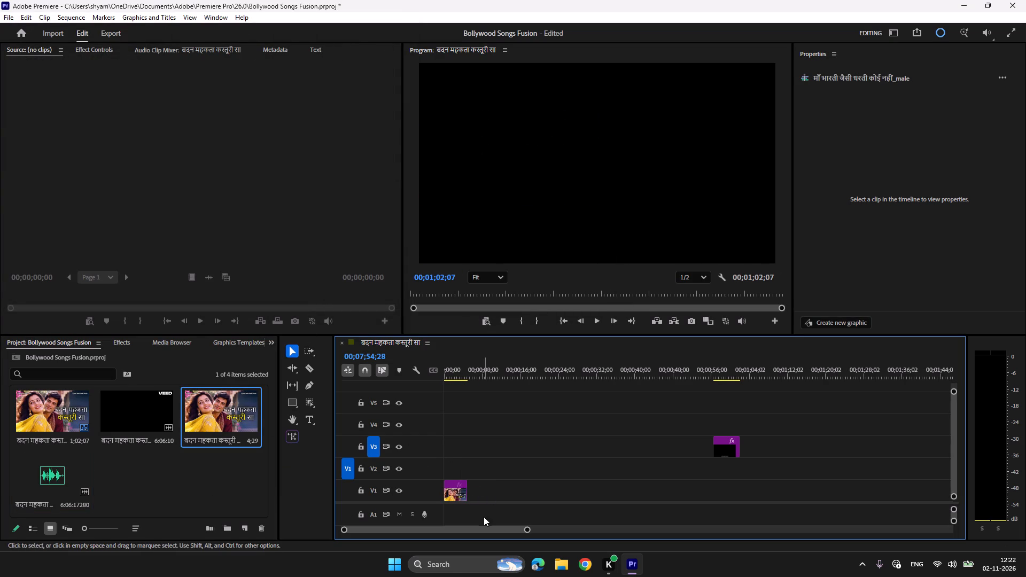
drag(459, 529, 429, 532)
Place the song's WAV audio at the start of track A1.
drag(58, 474, 291, 474)
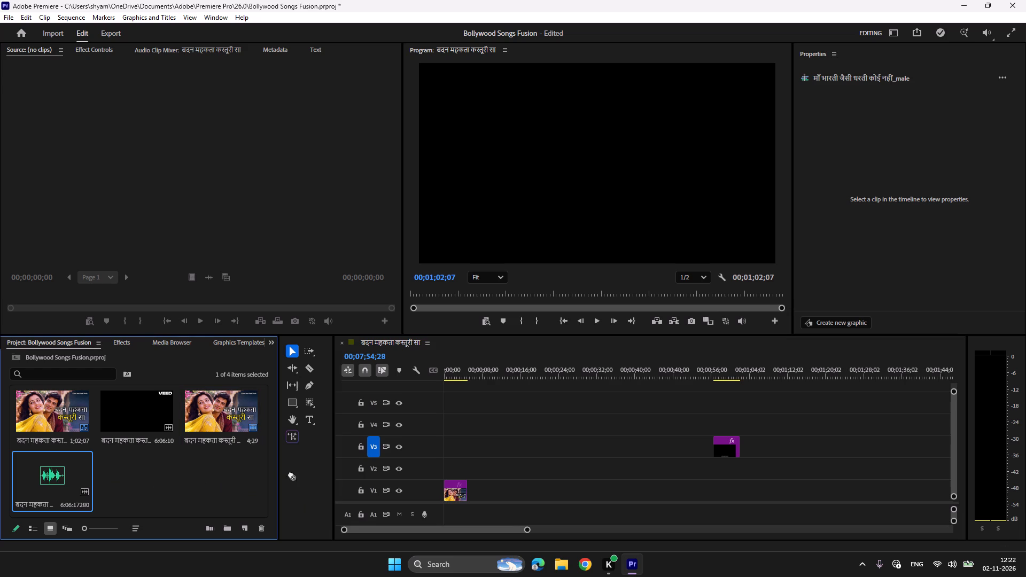
drag(291, 474, 438, 510)
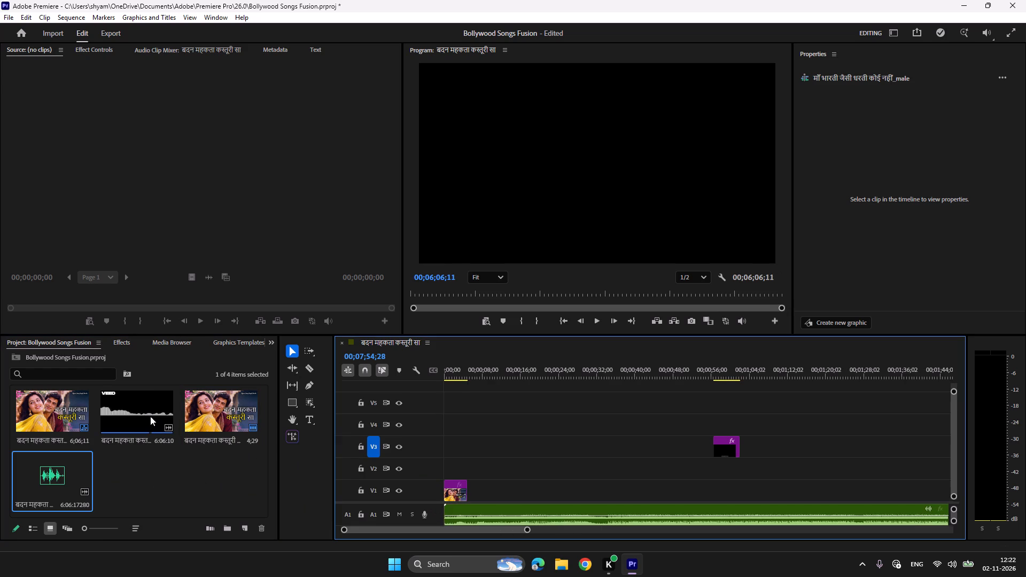
Place only the video part of the waveform MP4 at the start of track V2.
double_click(150, 416)
drag(177, 277, 453, 468)
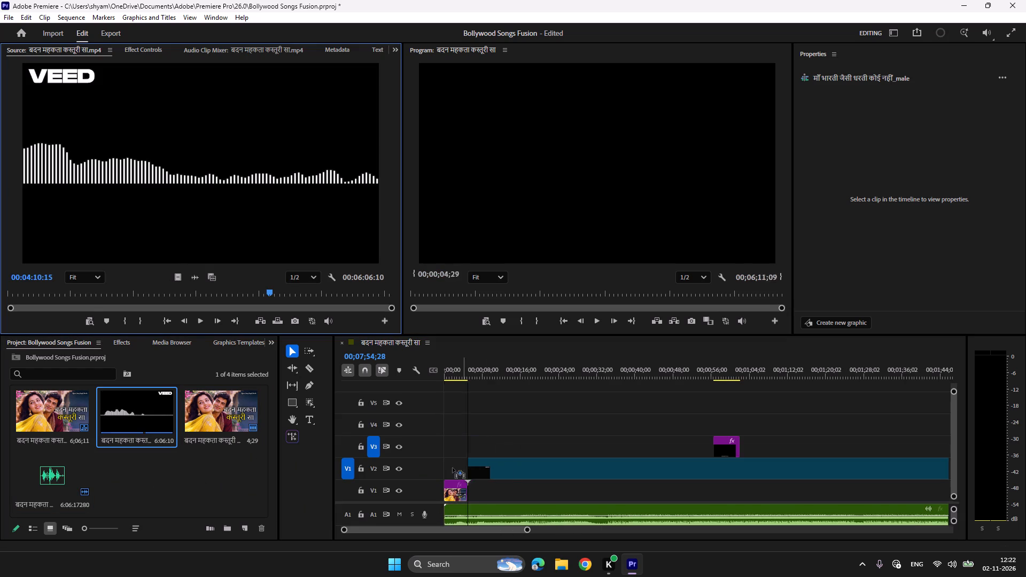
drag(453, 468, 431, 468)
Scale the waveform clip on V2 with Fill frame, with the playhead near the sequence start.
click(453, 364)
right_click(532, 463)
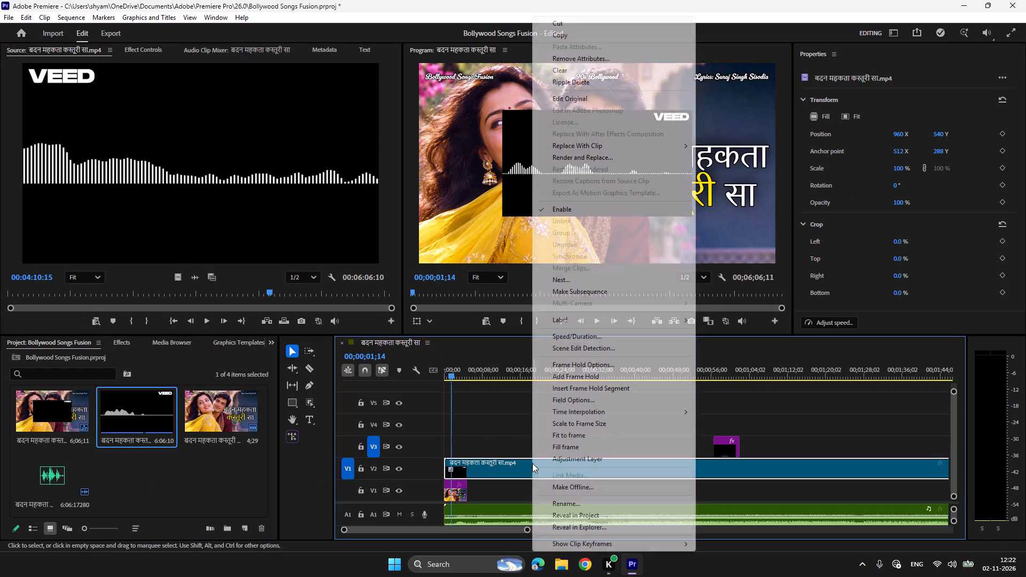
click(573, 443)
Crop the waveform clip by 40% at the top and 40% at the bottom.
click(144, 49)
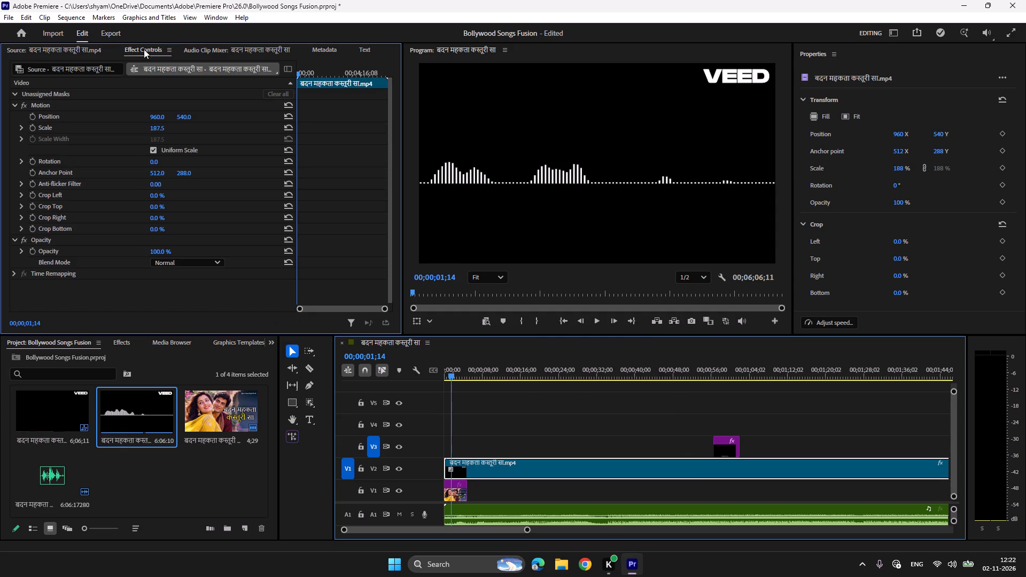
click(157, 205)
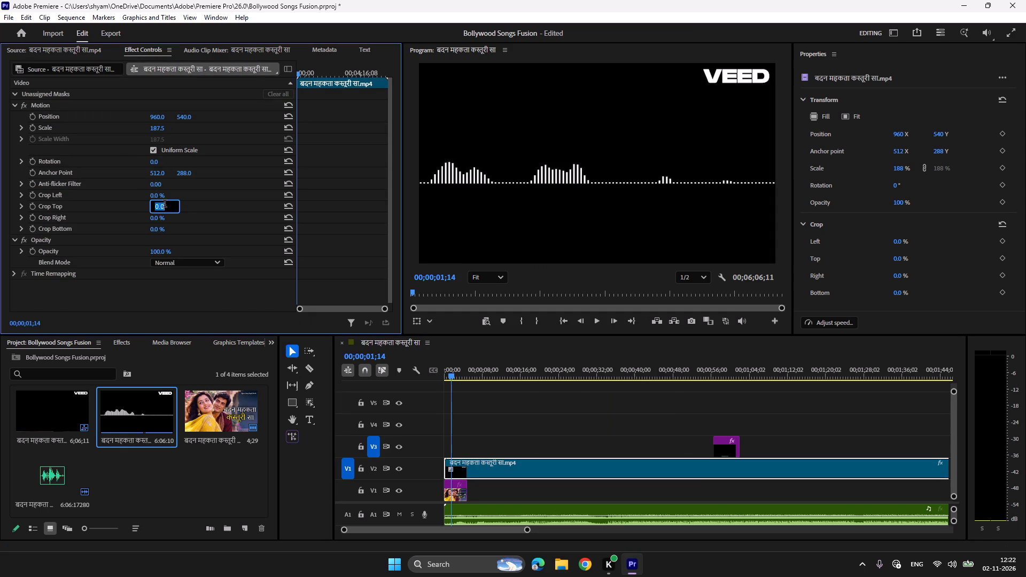
text(40)
key(Return)
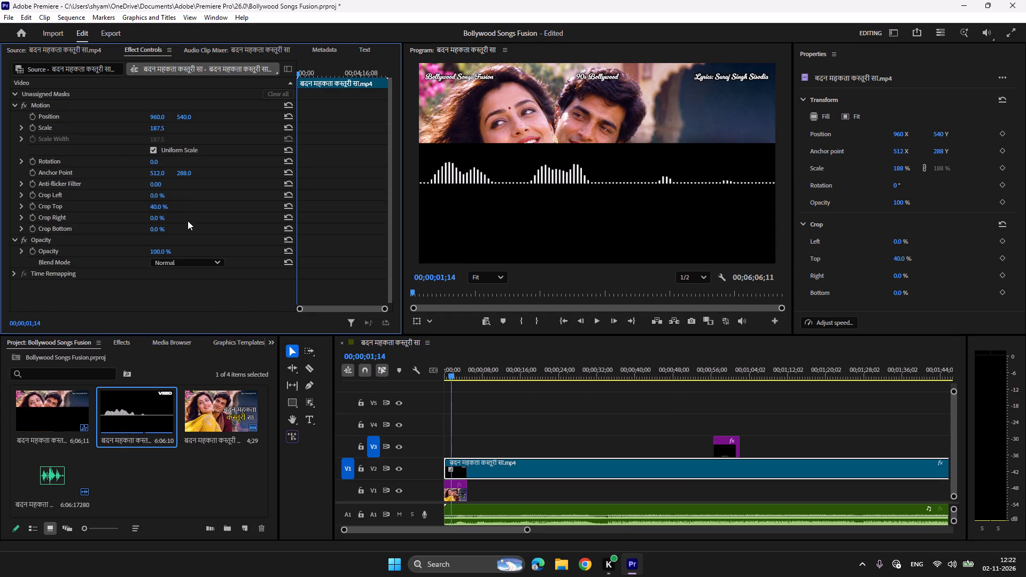
click(154, 228)
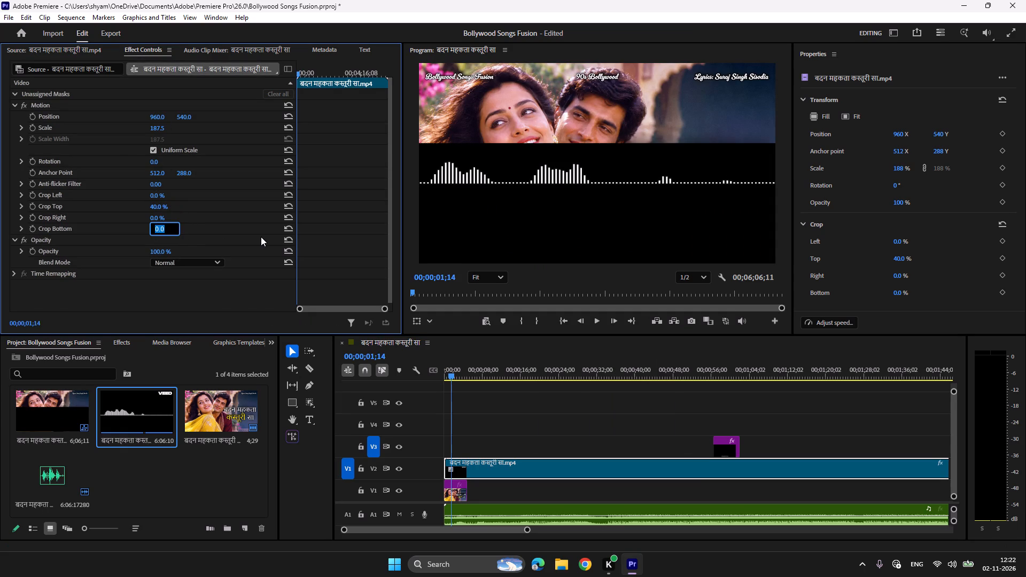
text(40)
key(Return)
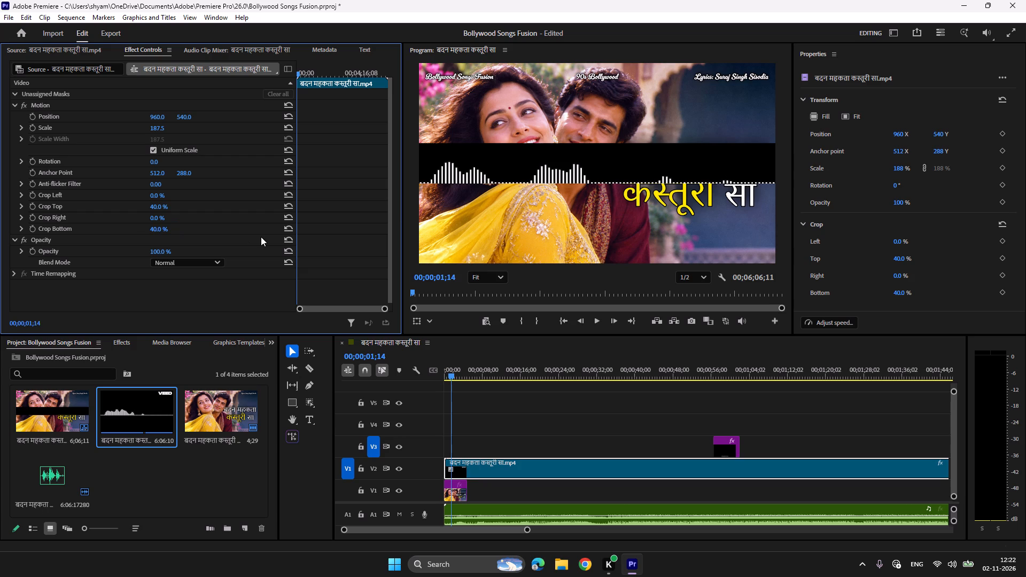
Set the waveform clip's vertical position to 972.
click(186, 117)
text(972)
key(Return)
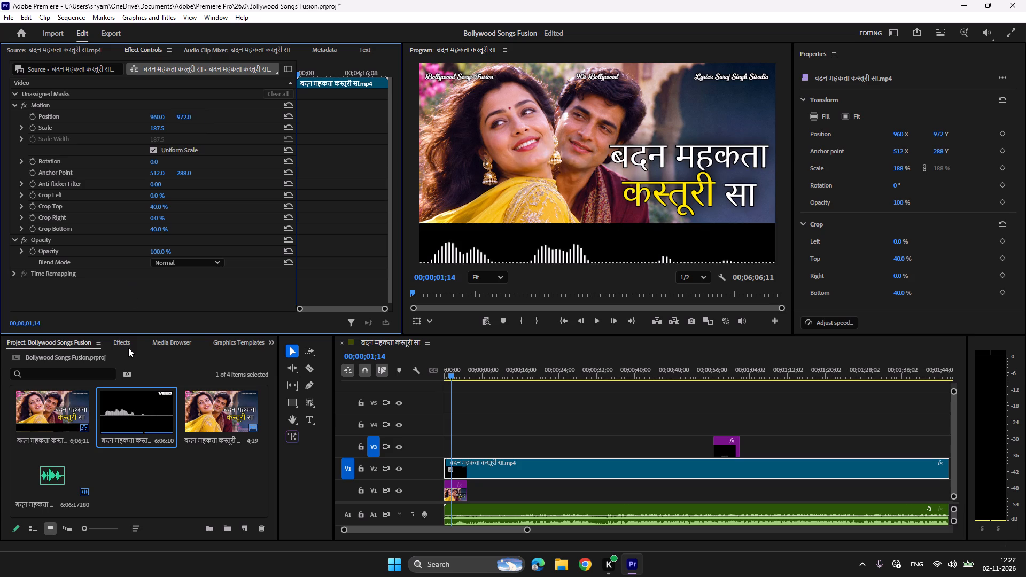
Apply the Luma Key video effect to the waveform clip on V2.
click(129, 347)
click(14, 425)
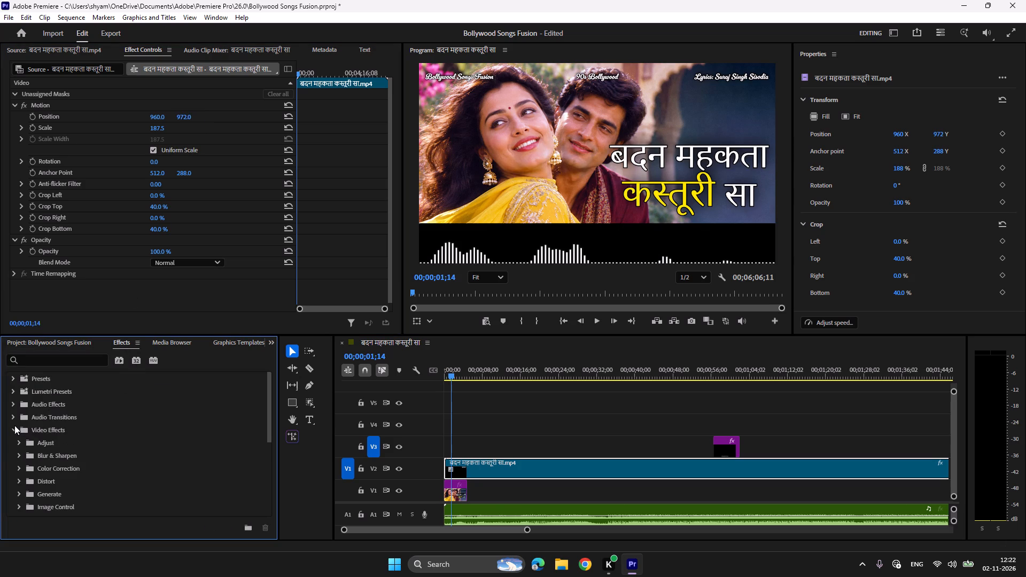
scroll(65, 486, down, 5)
click(16, 478)
scroll(102, 473, down, 6)
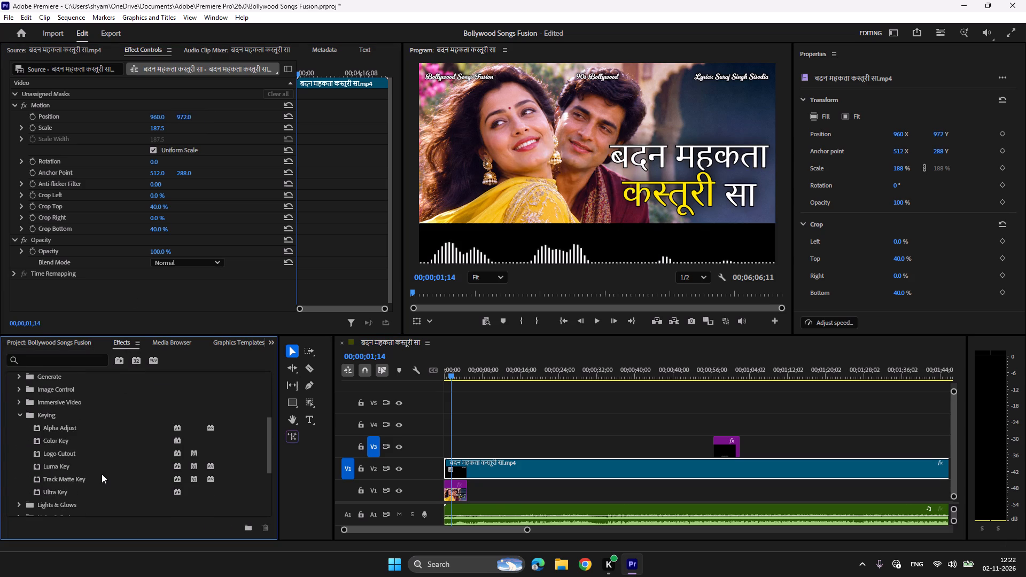
double_click(62, 466)
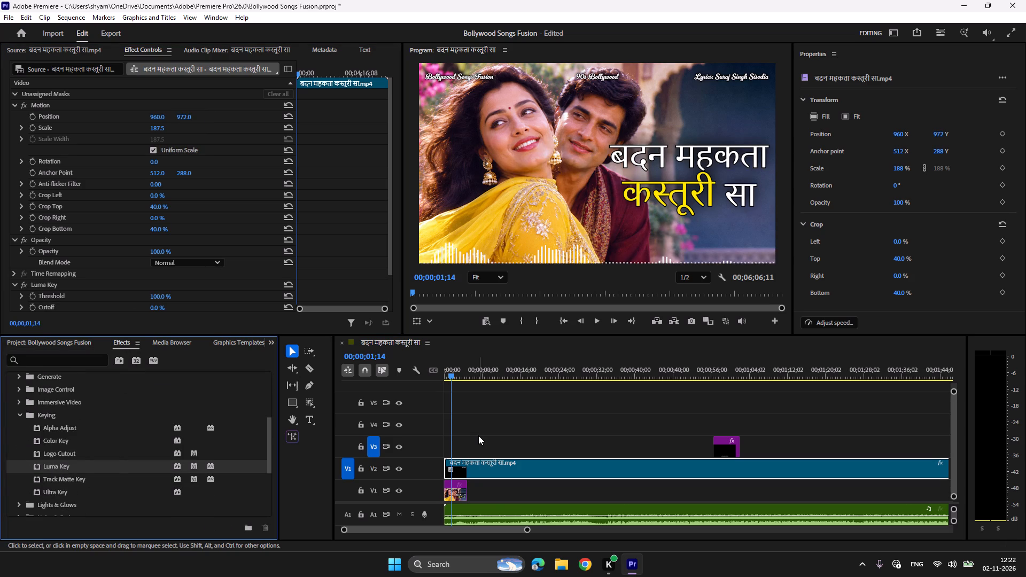
Extend the बदन महकता कस्तूरी सा PNG image clip on V1 to the end of the waveform clip.
drag(527, 531, 714, 533)
drag(454, 491, 884, 477)
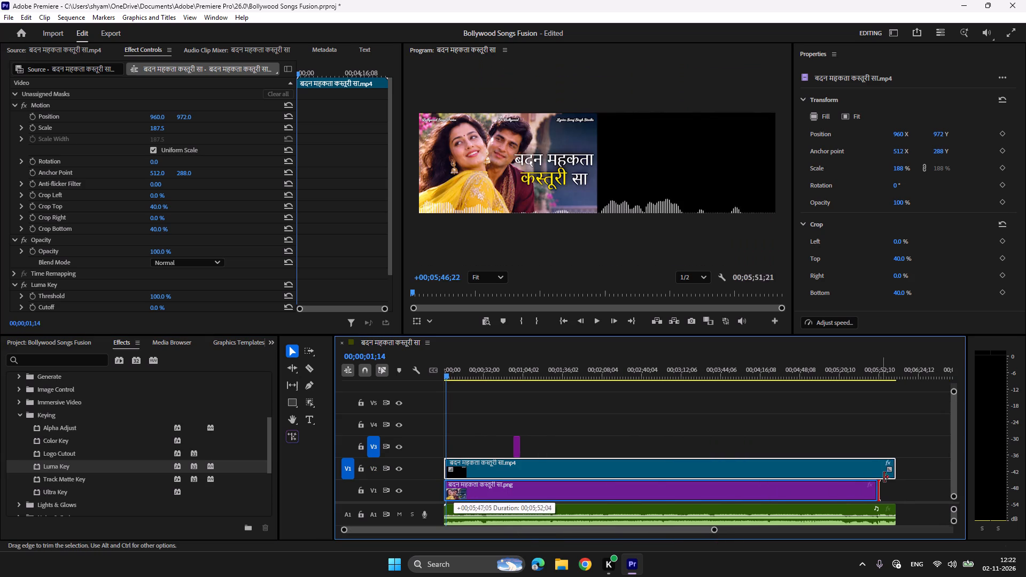
drag(884, 477, 896, 477)
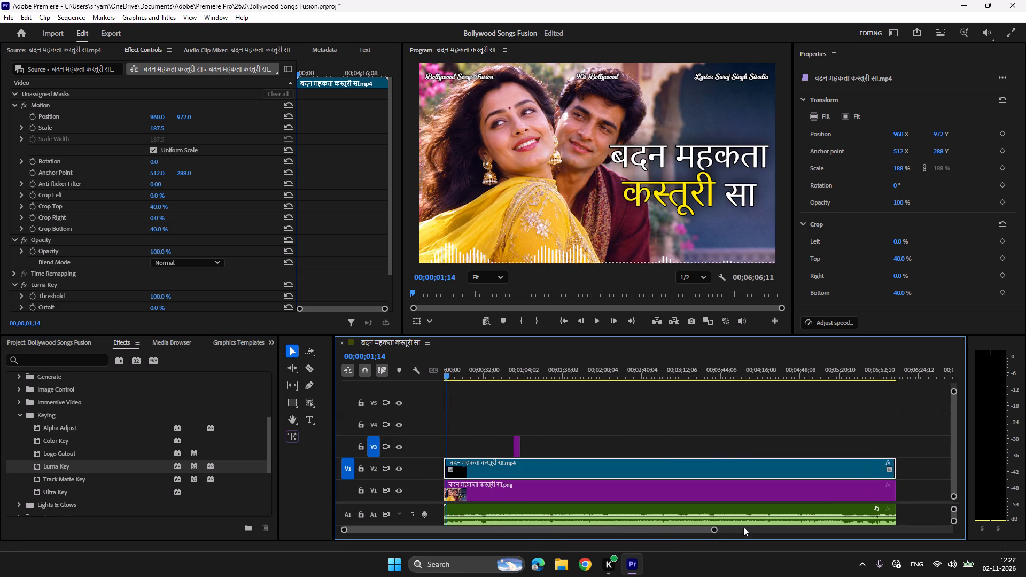
drag(712, 532, 526, 534)
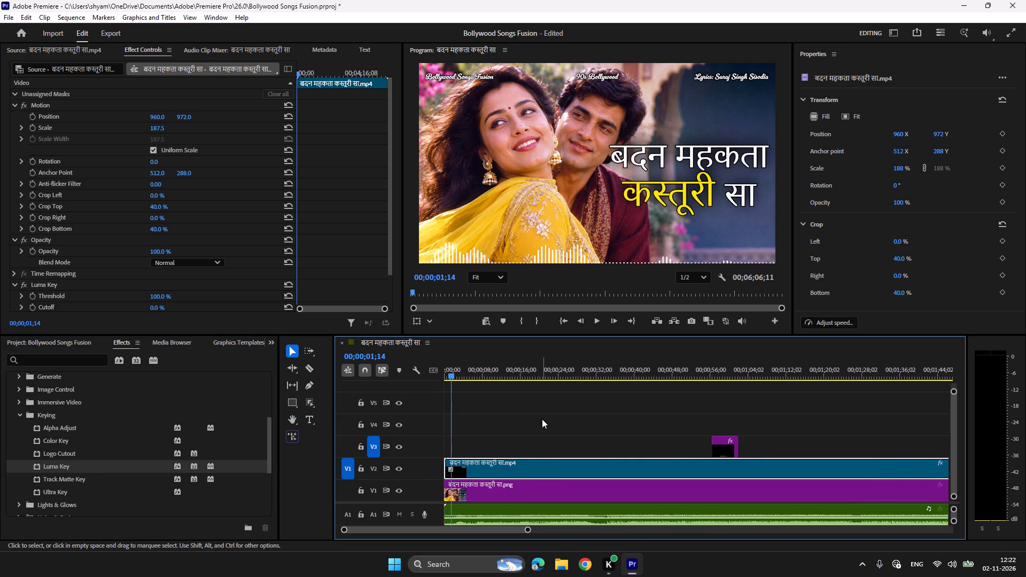
Preview the sequence, stop playback, and set the volume of the WAV audio clip on A1 to 5 dB.
key(space)
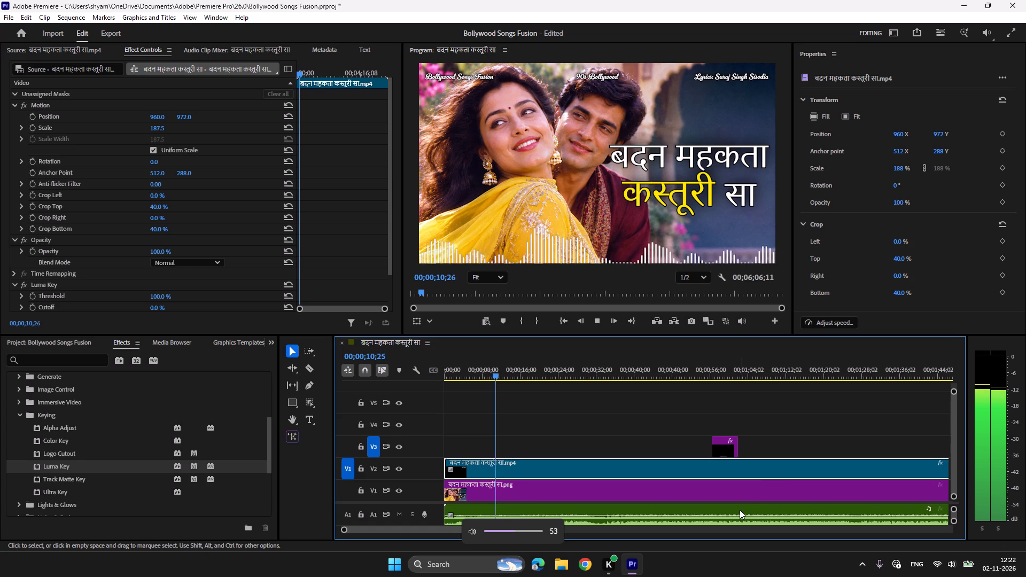
click(740, 510)
key(space)
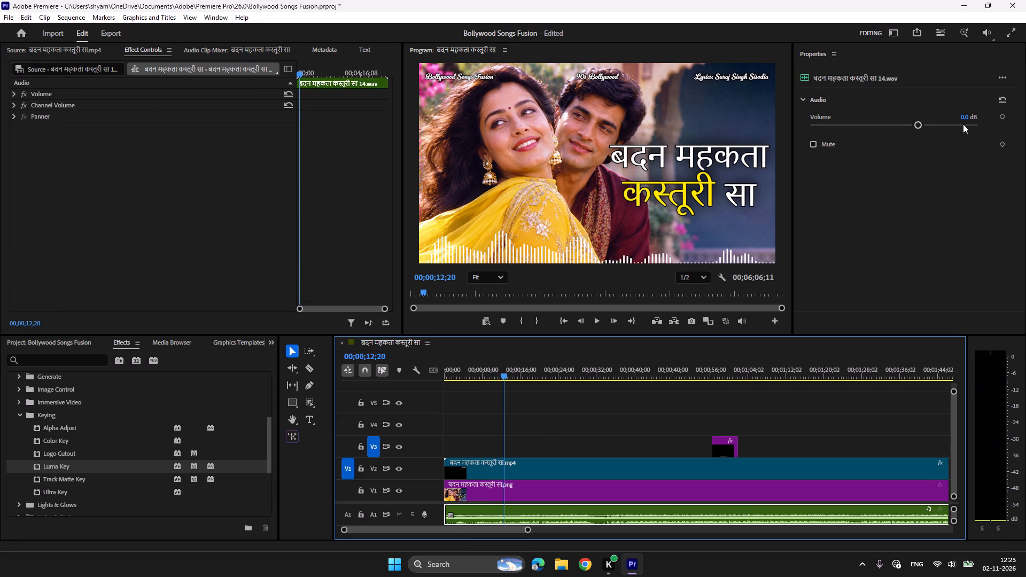
click(963, 119)
key(5)
key(Return)
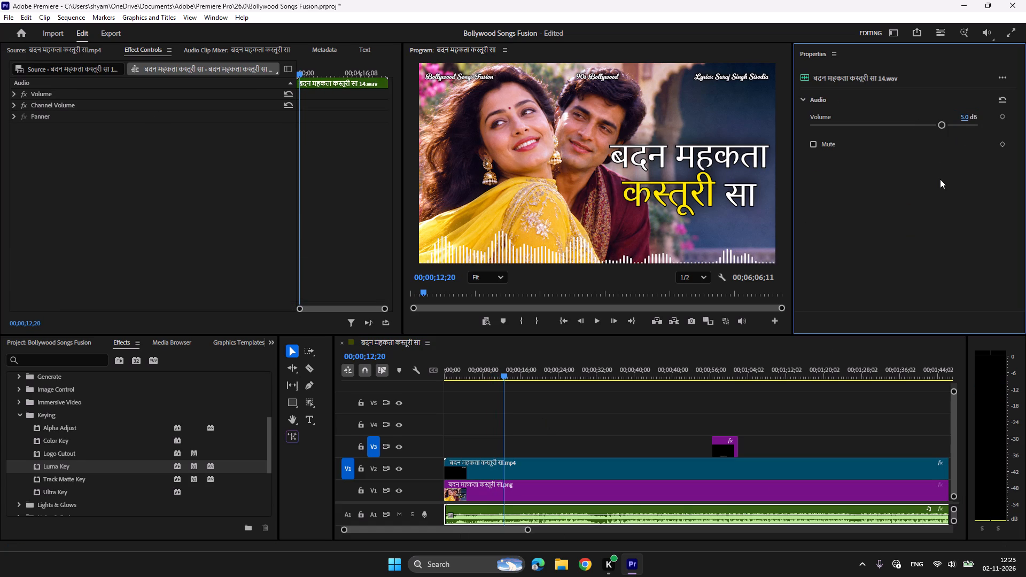
Play back a short stretch of the sequence from about 10 seconds to check the audio level.
click(494, 368)
key(space)
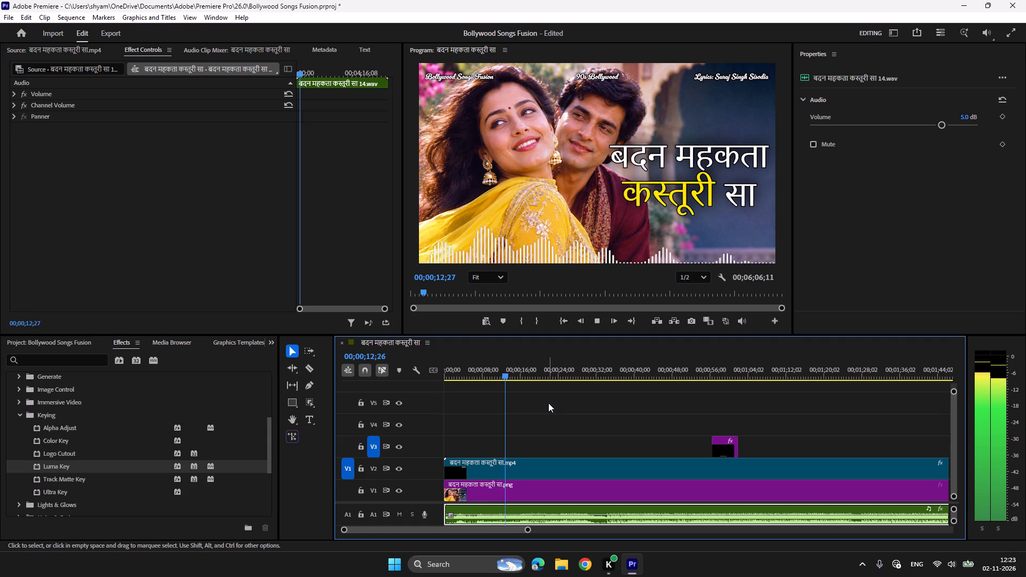
key(space)
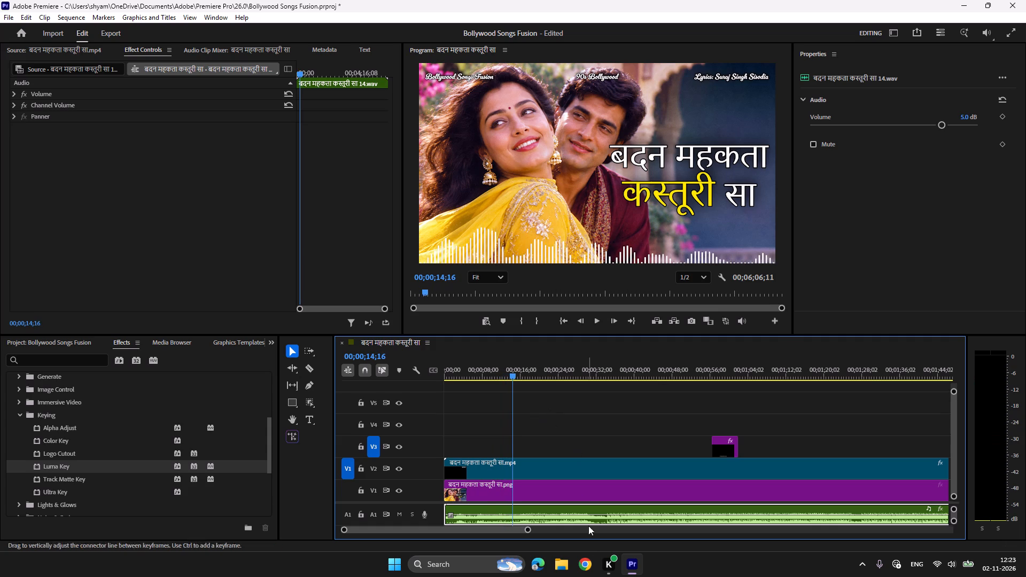
Switch to Google Chrome and open the Pexels free stock videos page.
click(589, 562)
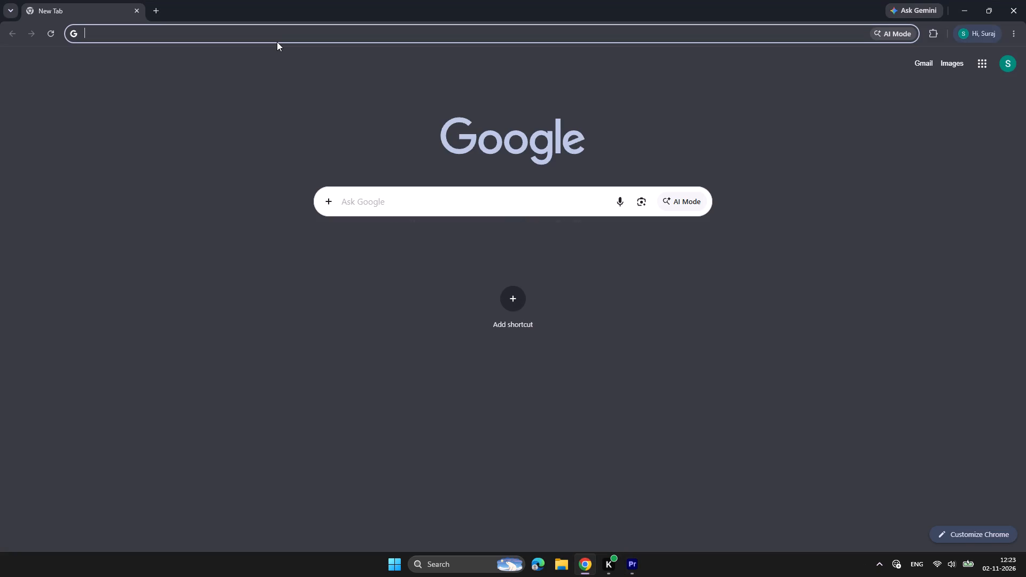
text(pexe)
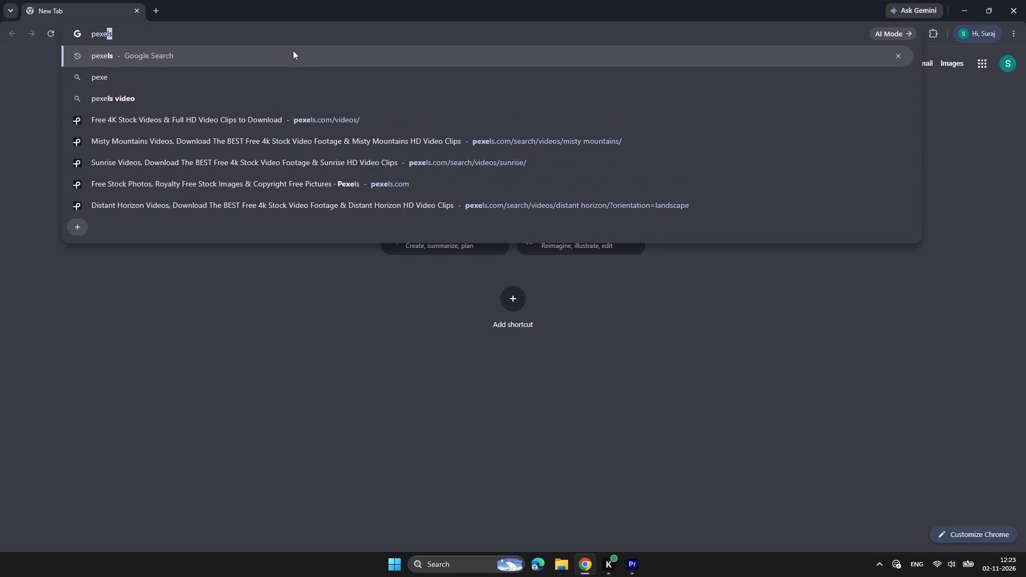
click(267, 115)
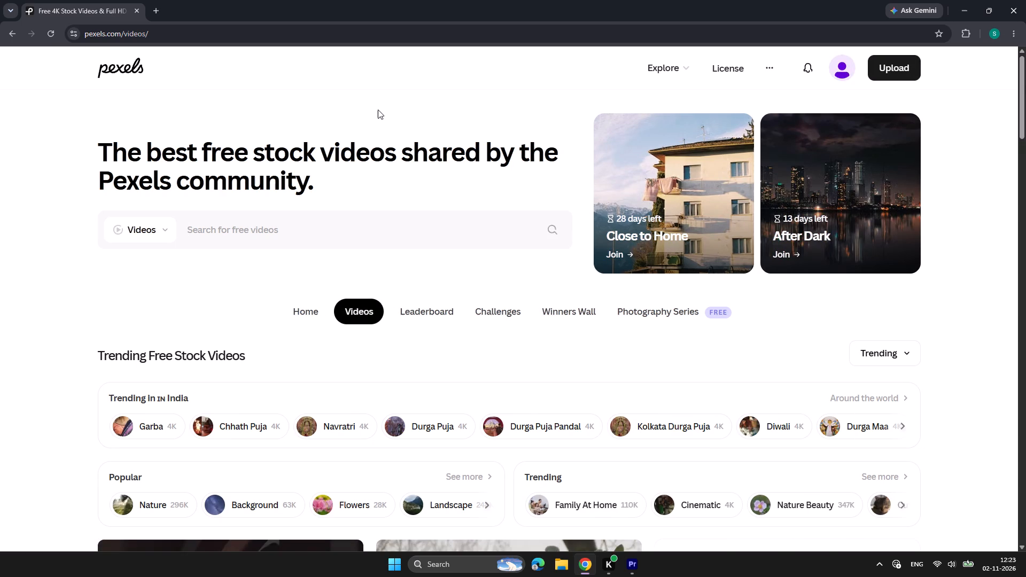
Search the Pexels video library for "flowers flowing effect".
text(floe)
key(BackSpace)
text(wers eff)
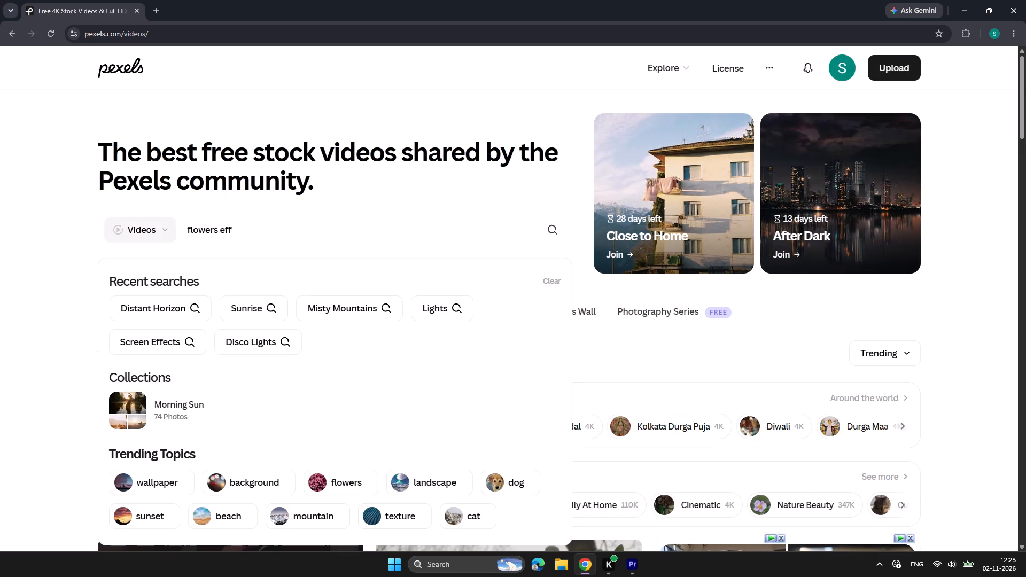
key(BackSpace)
key(BackSpace)
key(BackSpace)
text(flowing effext)
key(BackSpace)
key(BackSpace)
text(ct)
key(Return)
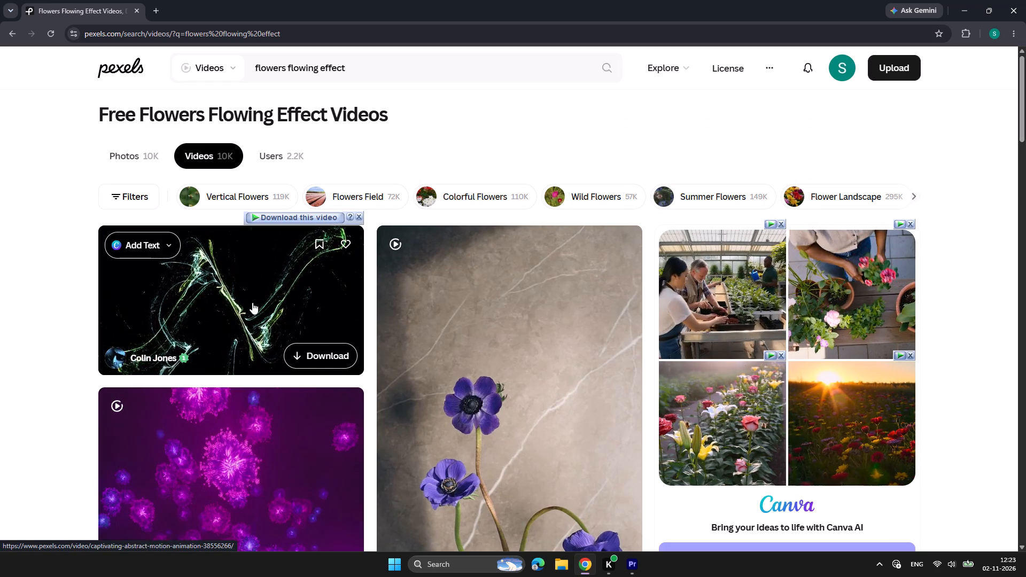
Browse the Pexels video results and preview clips for a flower effect suitable as an overlay.
scroll(252, 302, down, 3)
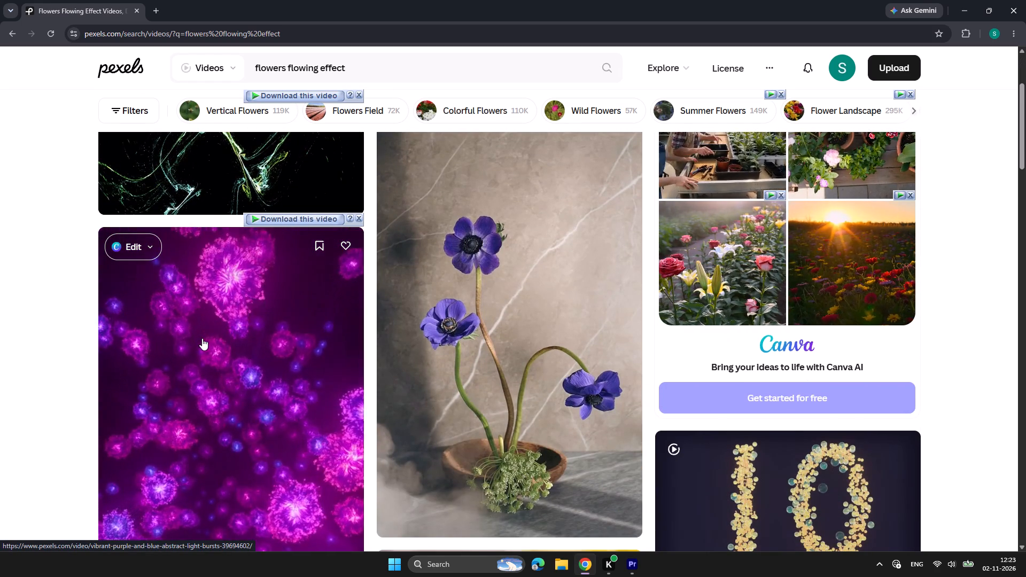
scroll(202, 338, down, 6)
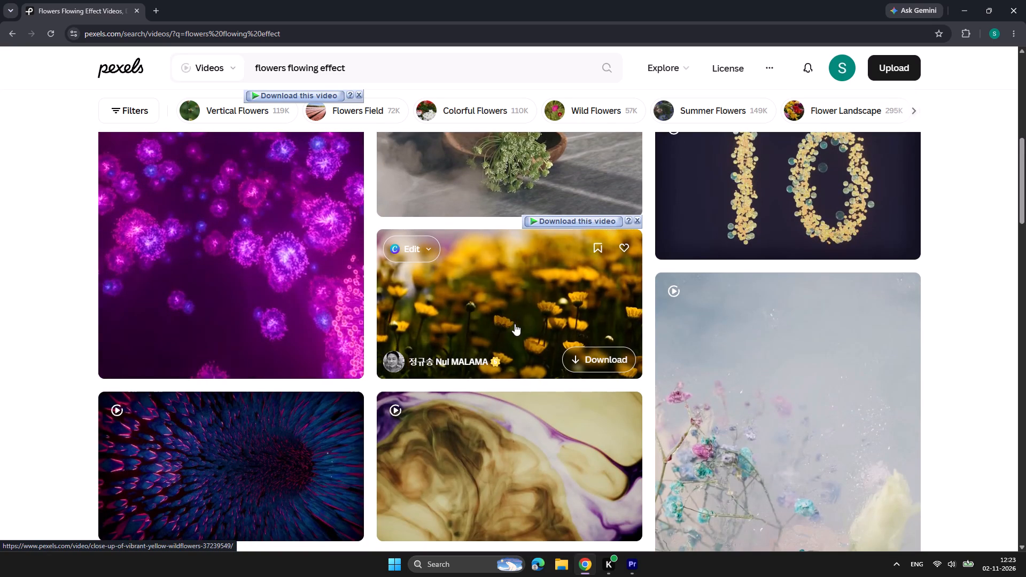
scroll(515, 324, down, 4)
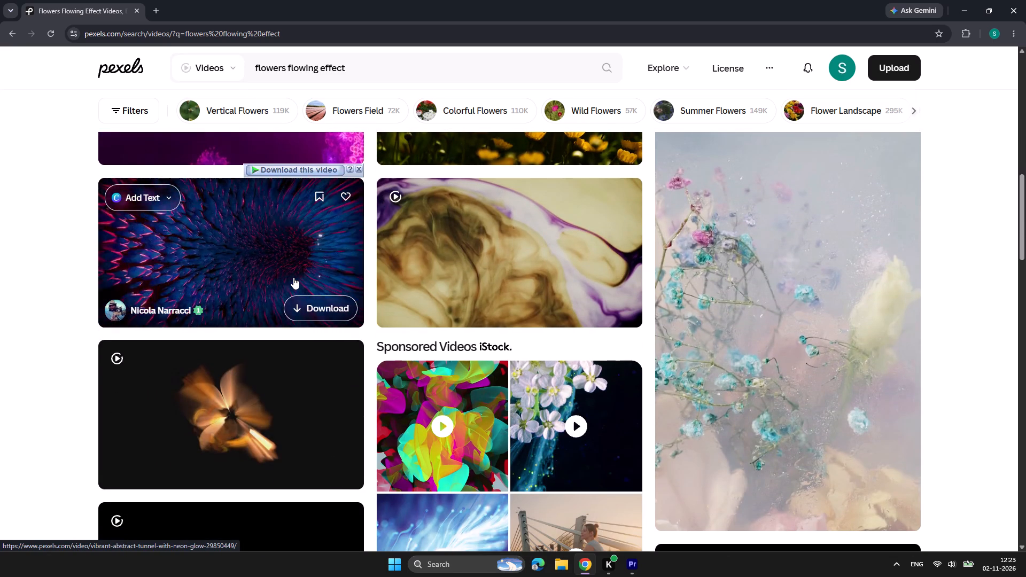
scroll(296, 279, down, 4)
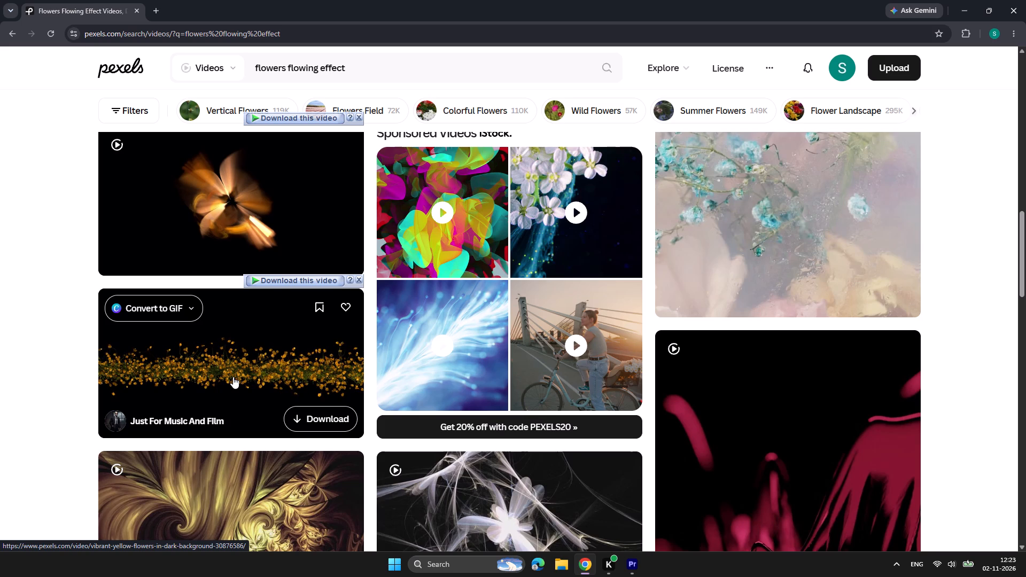
scroll(234, 378, down, 4)
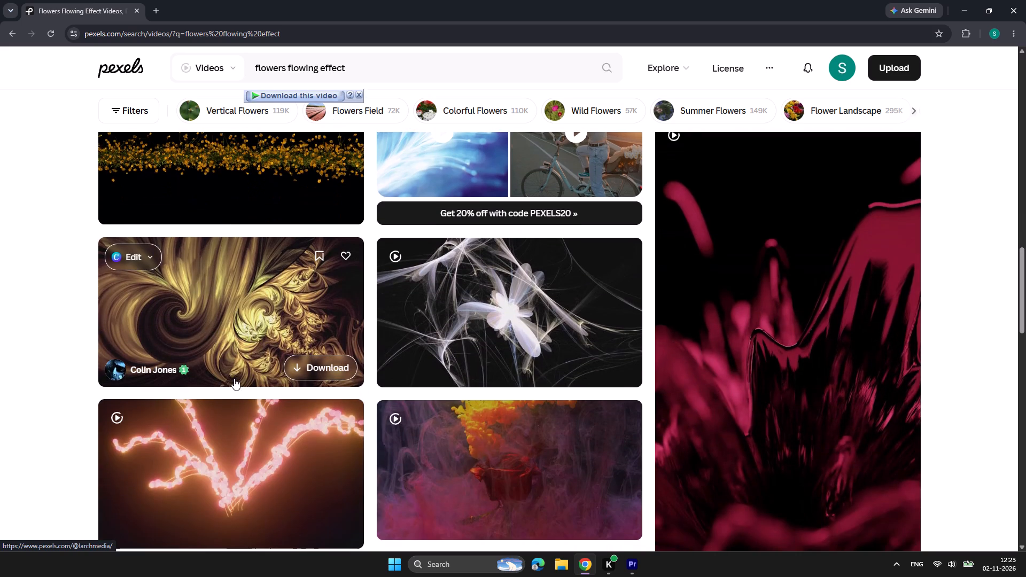
scroll(234, 378, down, 4)
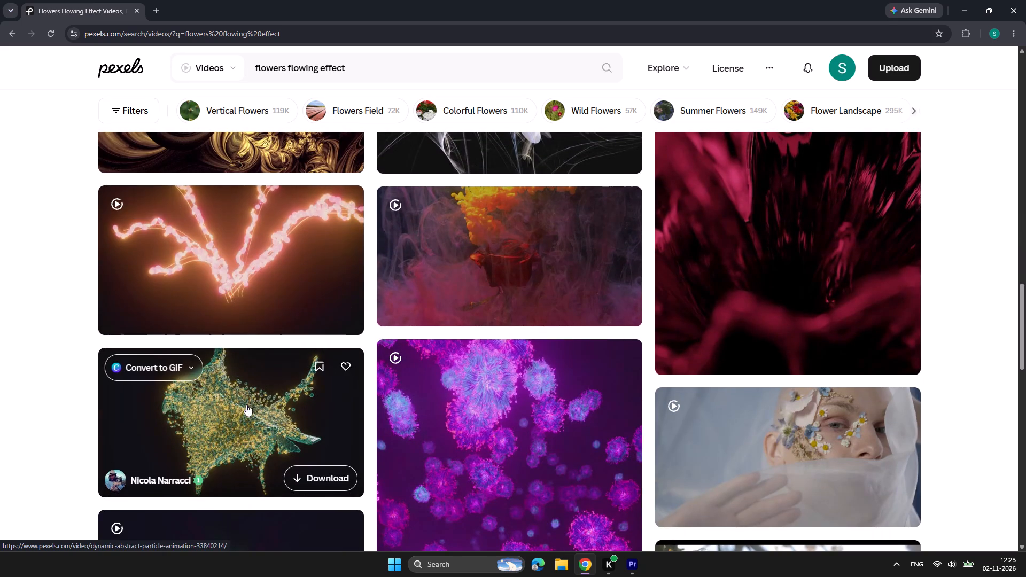
scroll(247, 406, down, 8)
scroll(248, 408, up, 1)
scroll(248, 408, down, 5)
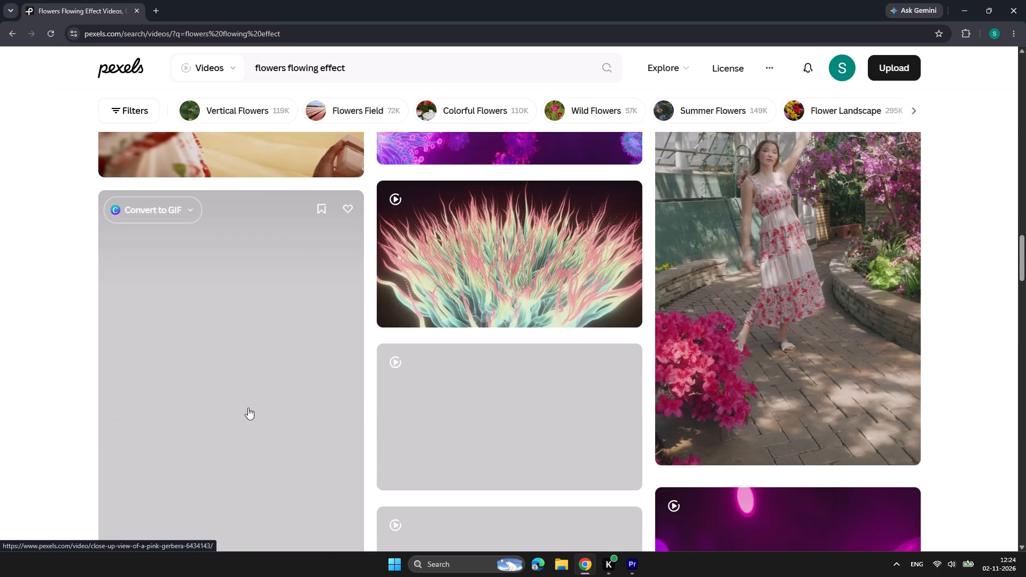
scroll(248, 408, down, 9)
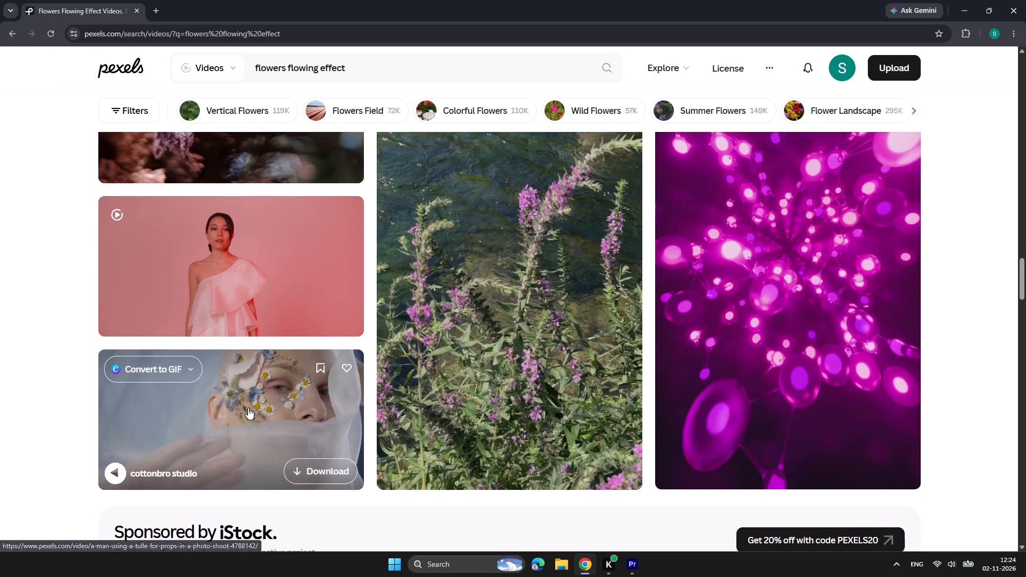
scroll(248, 408, down, 19)
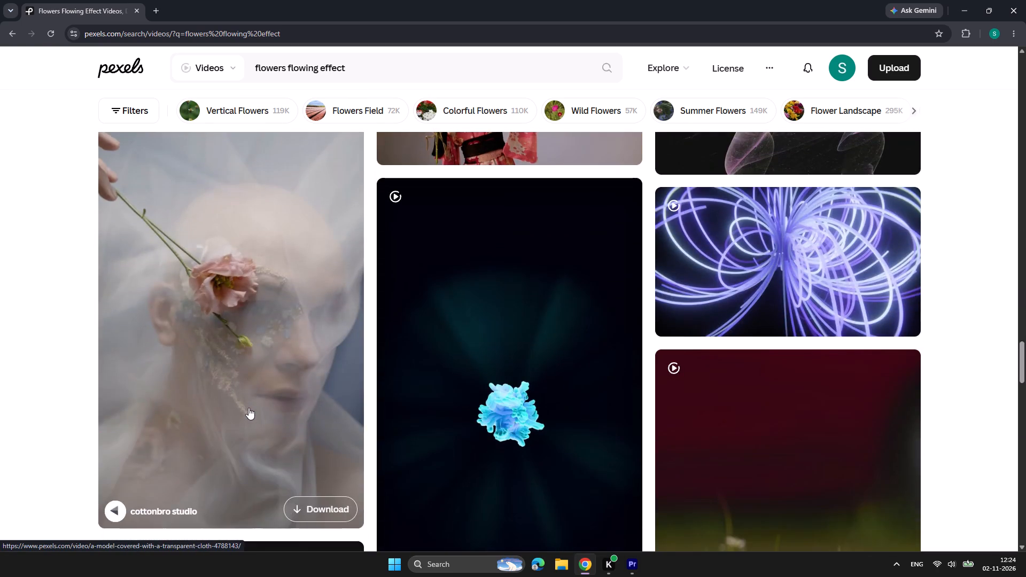
scroll(248, 408, down, 6)
scroll(356, 389, up, 5)
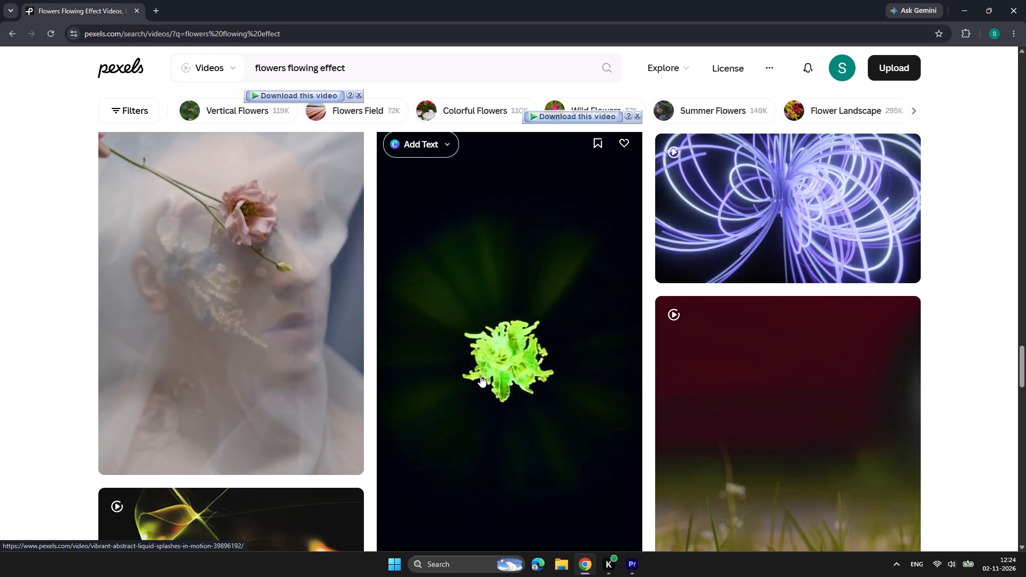
scroll(481, 376, down, 6)
scroll(481, 376, up, 5)
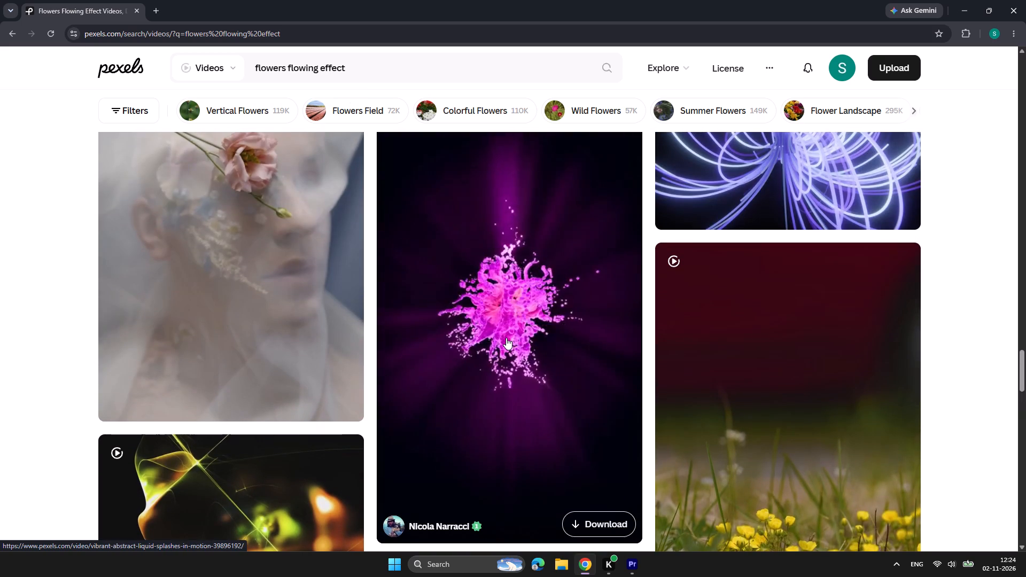
scroll(506, 338, down, 4)
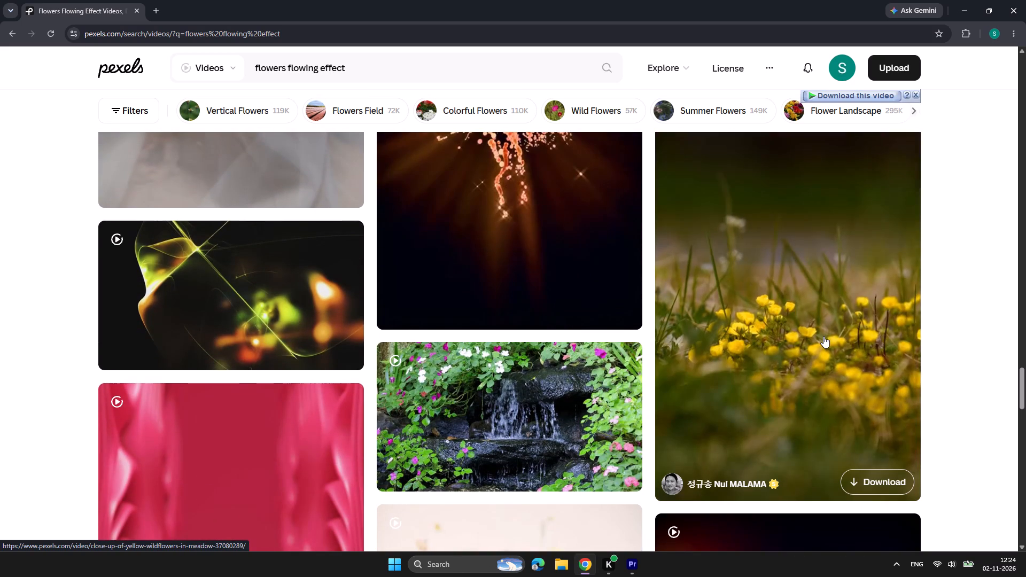
scroll(823, 336, down, 6)
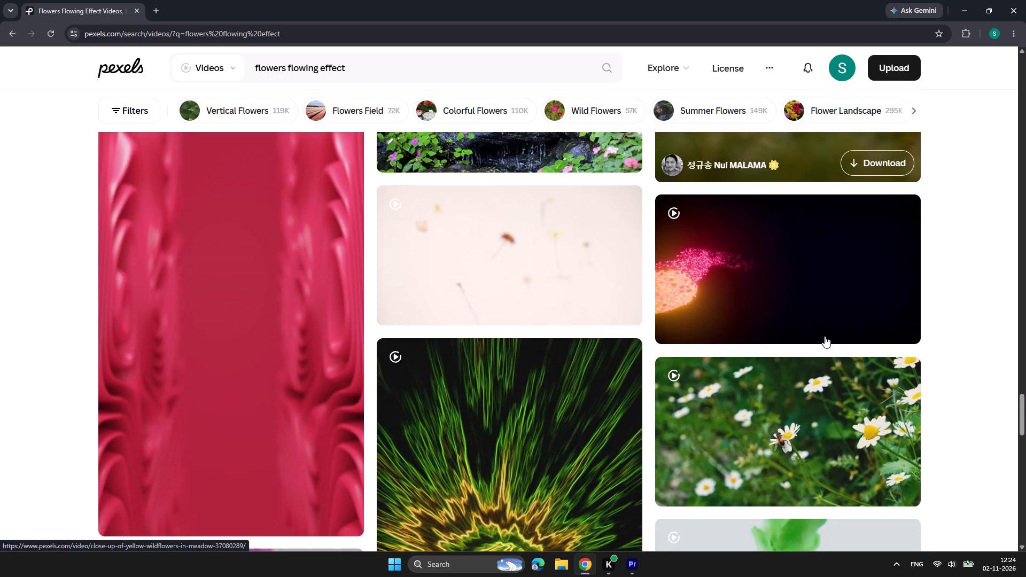
scroll(825, 336, down, 4)
scroll(806, 245, up, 1)
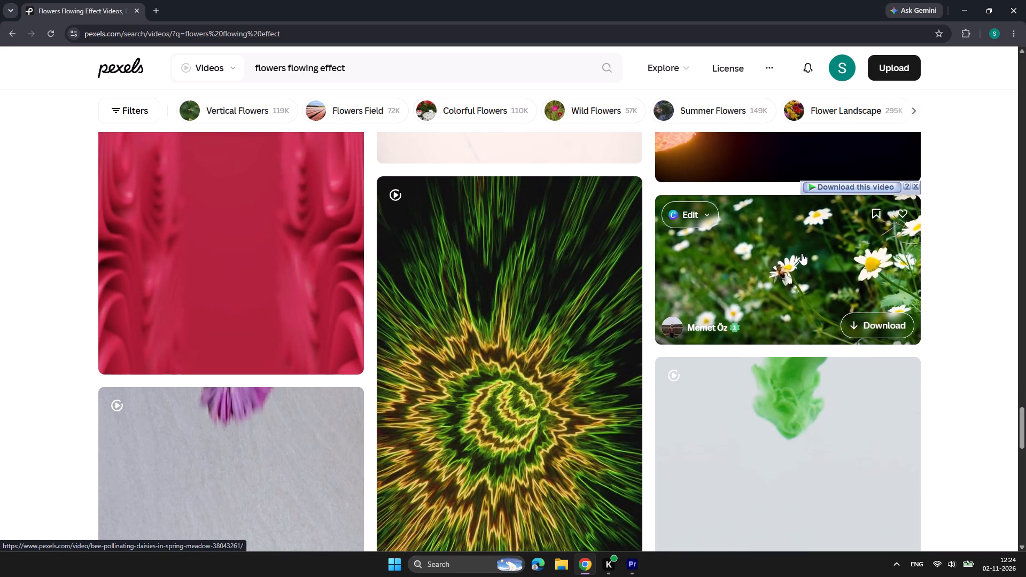
scroll(802, 253, down, 12)
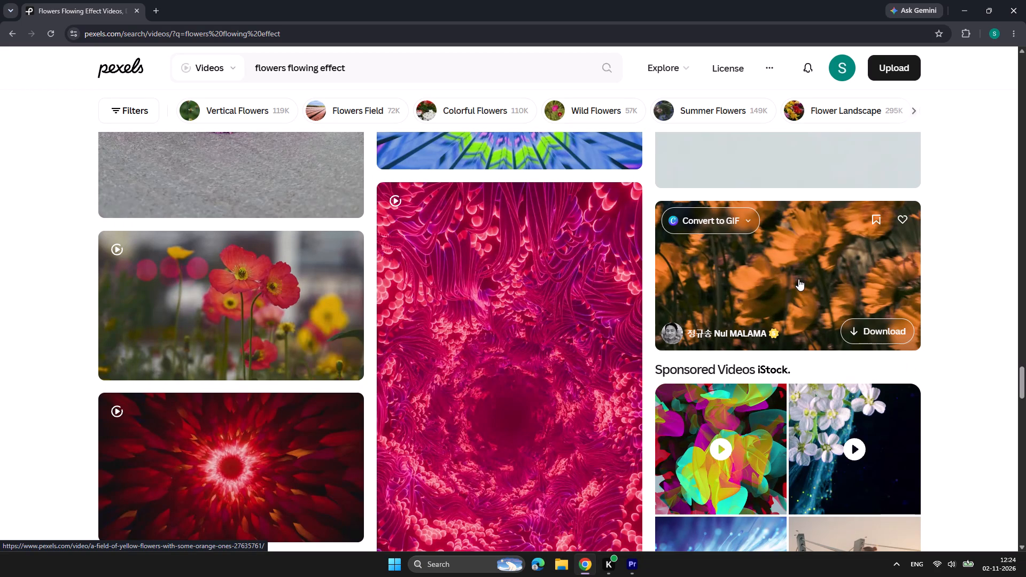
scroll(798, 279, up, 1)
scroll(798, 279, down, 1)
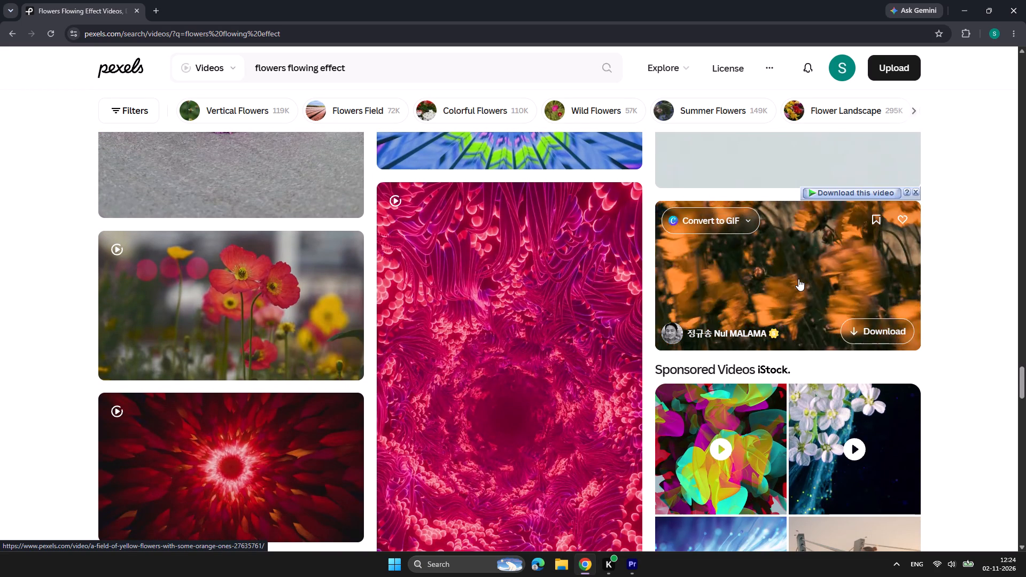
scroll(798, 279, up, 4)
scroll(566, 276, up, 2)
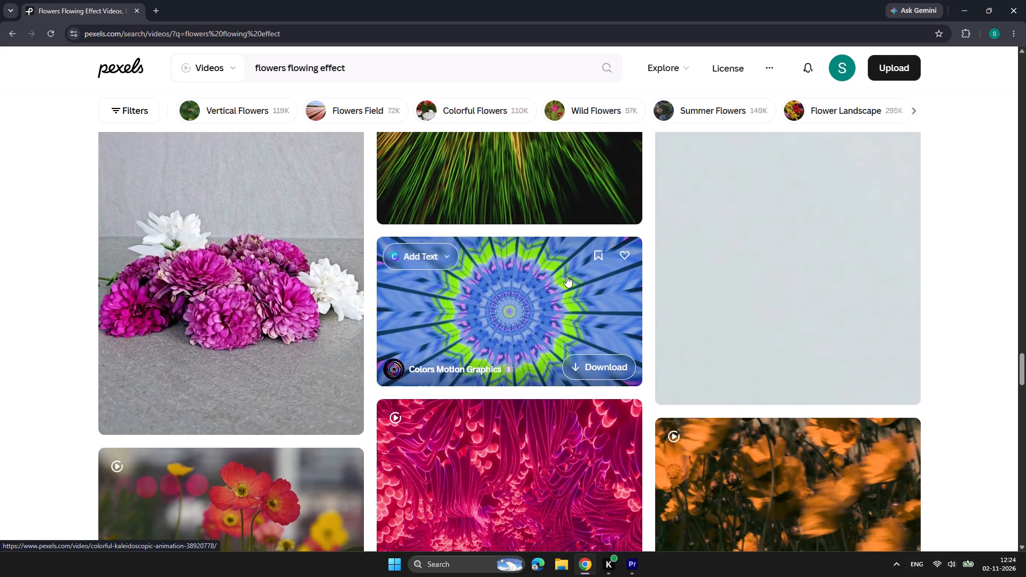
scroll(566, 276, up, 2)
scroll(484, 276, down, 11)
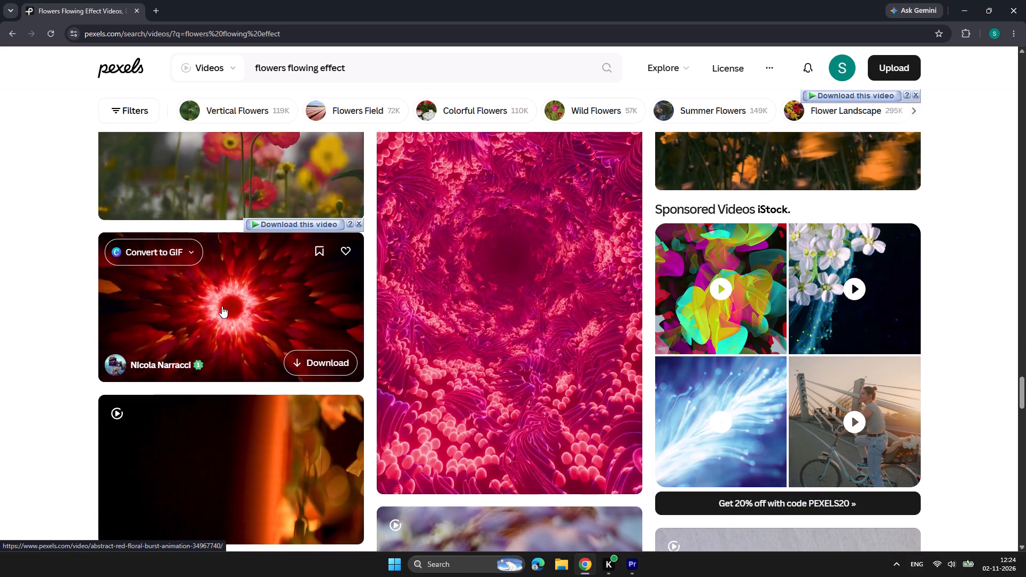
scroll(222, 306, down, 4)
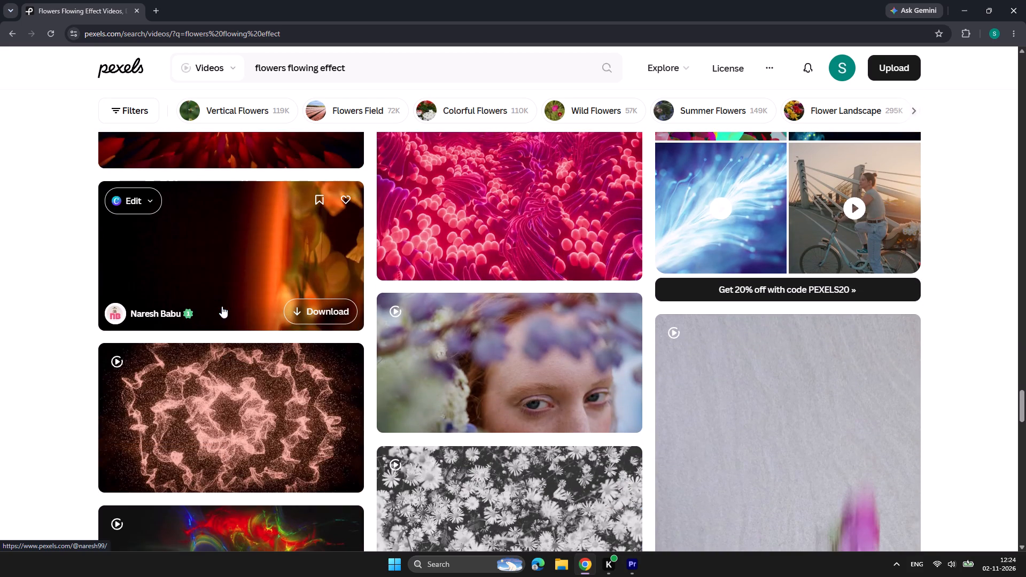
Browse further flower-effect results, open the pink abstract flowing particle animation and examine its similar videos for a suitable overlay.
scroll(229, 389, down, 1)
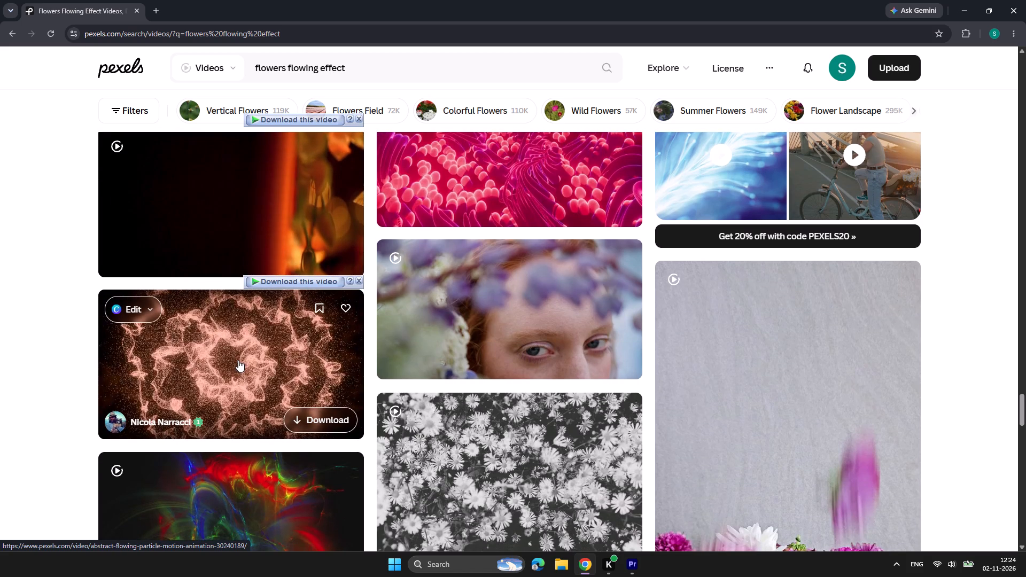
scroll(238, 360, down, 3)
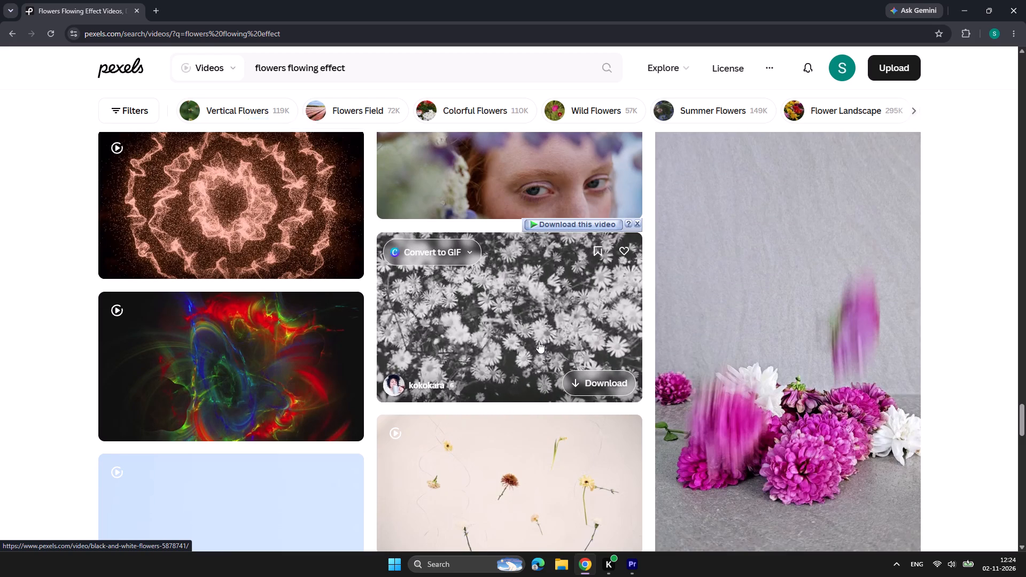
scroll(539, 341, down, 2)
scroll(539, 341, up, 2)
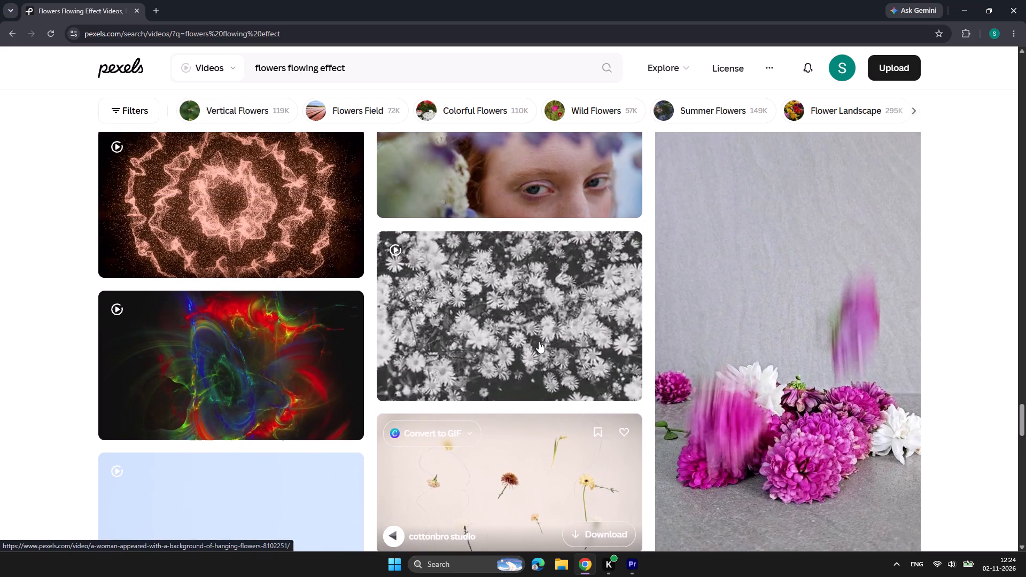
click(224, 210)
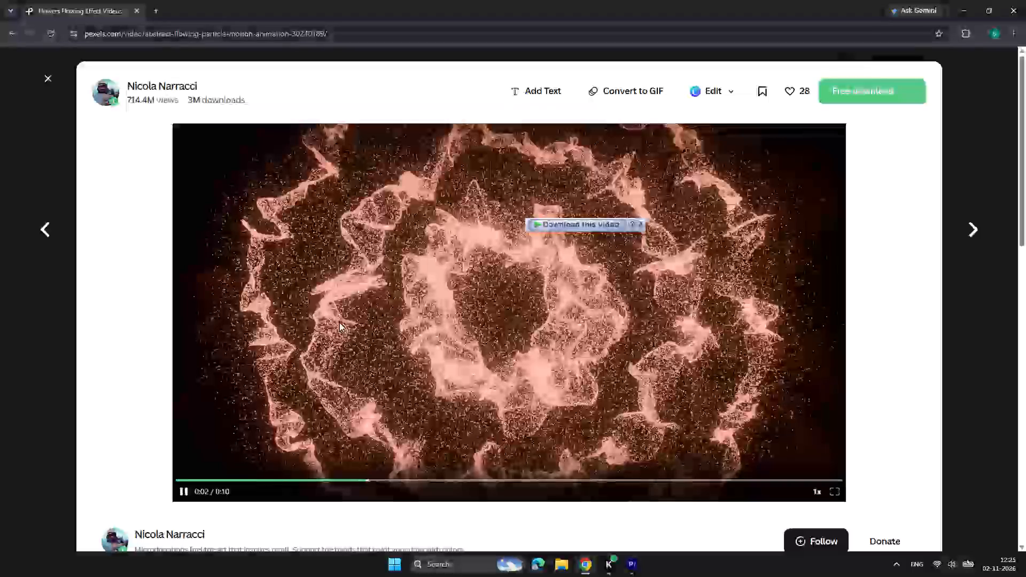
scroll(339, 322, down, 9)
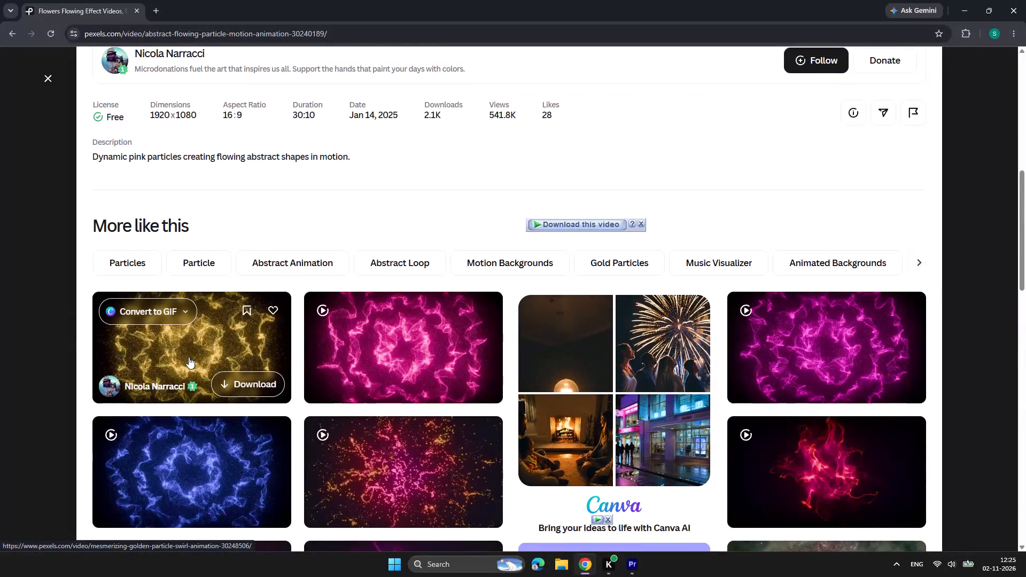
scroll(190, 357, down, 5)
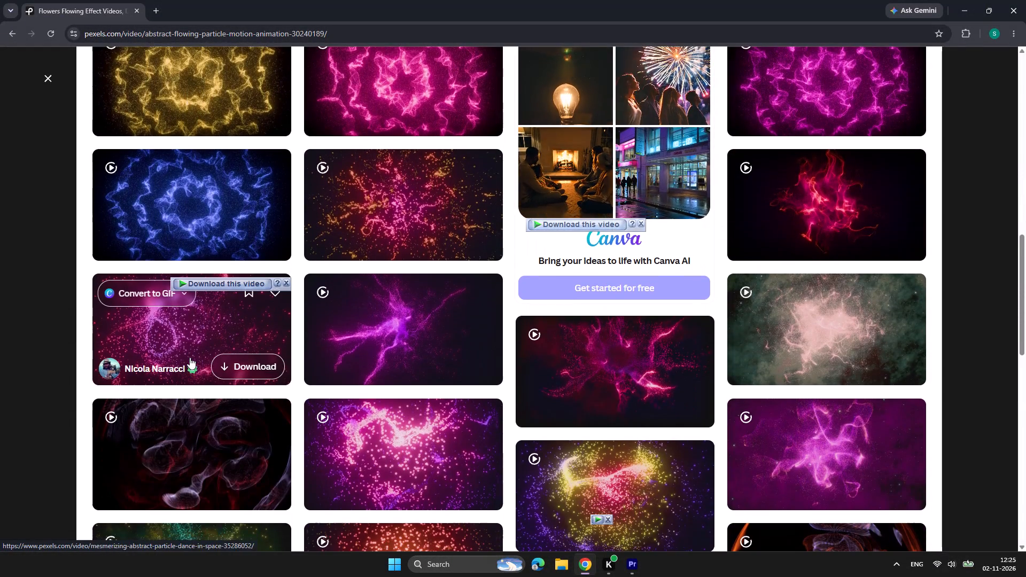
scroll(190, 357, down, 4)
scroll(190, 357, up, 2)
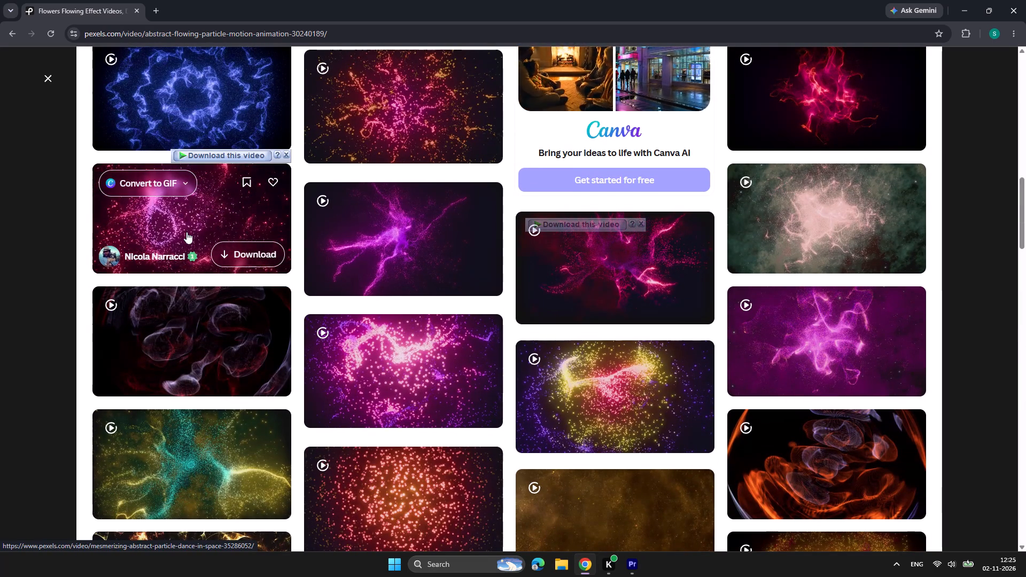
scroll(188, 232, down, 3)
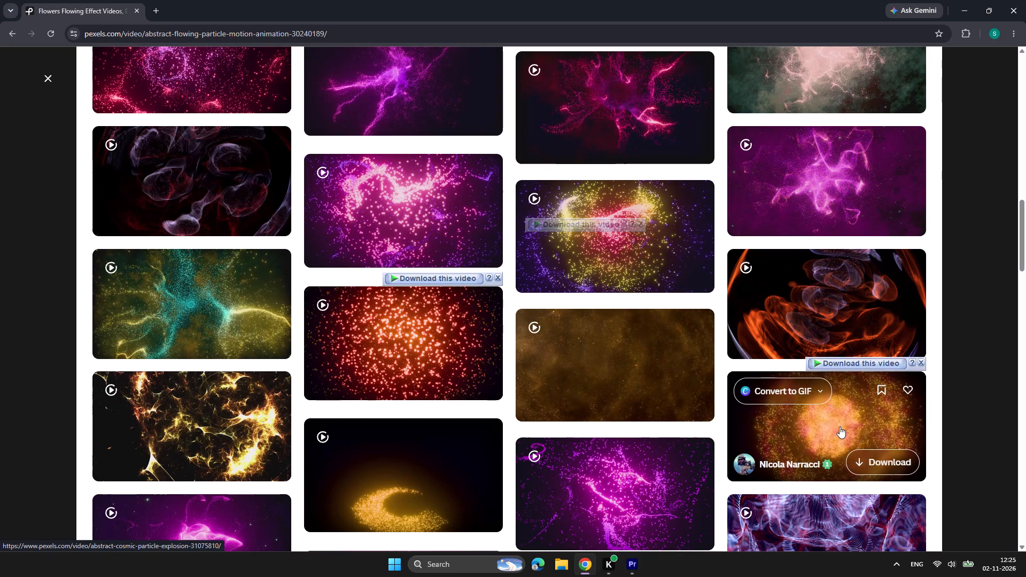
Open the golden particles in water video and download its 1920 x 1080 version.
click(614, 372)
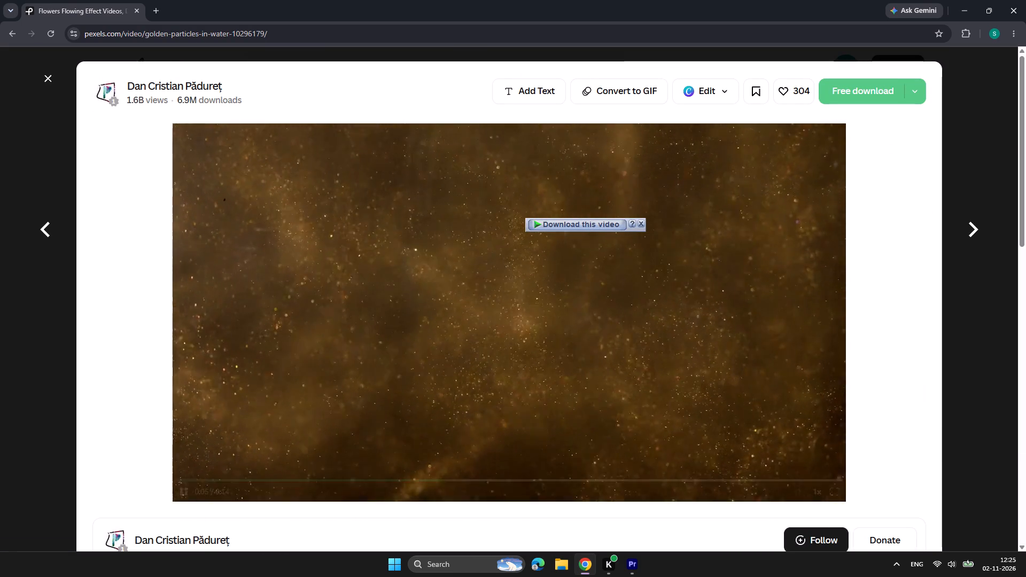
scroll(450, 346, down, 4)
scroll(450, 346, up, 5)
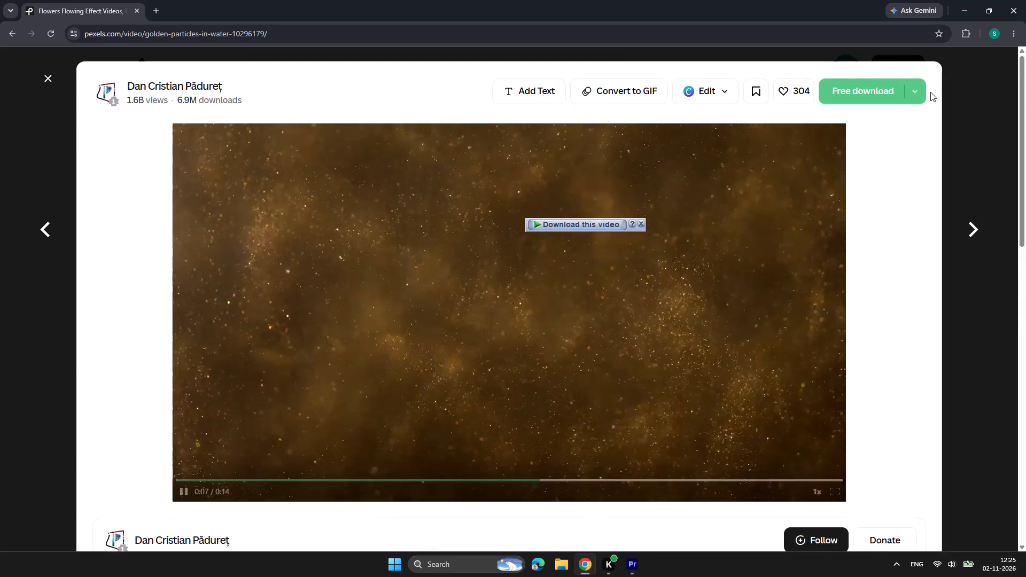
click(922, 91)
click(845, 258)
click(843, 286)
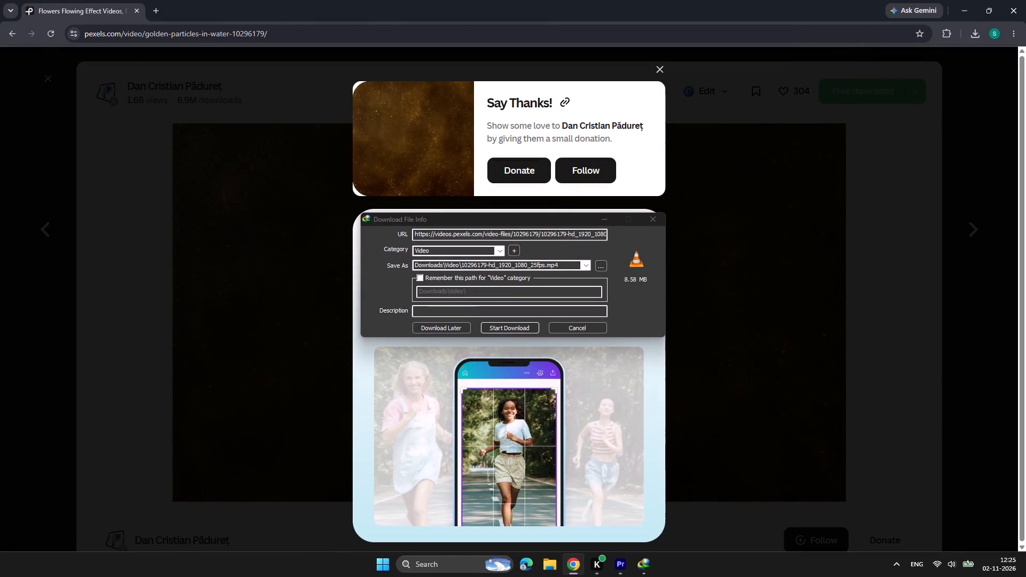
click(517, 329)
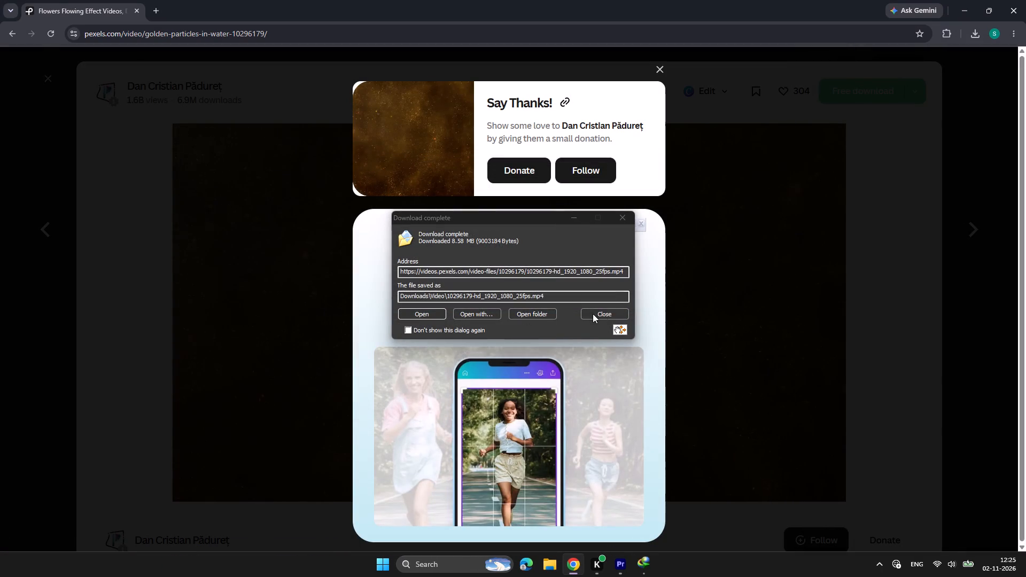
click(614, 311)
Switch to Adobe Premiere and import 10296179-hd_1920_1080_25fps.mp4 from the Video folder in Downloads.
click(1025, 0)
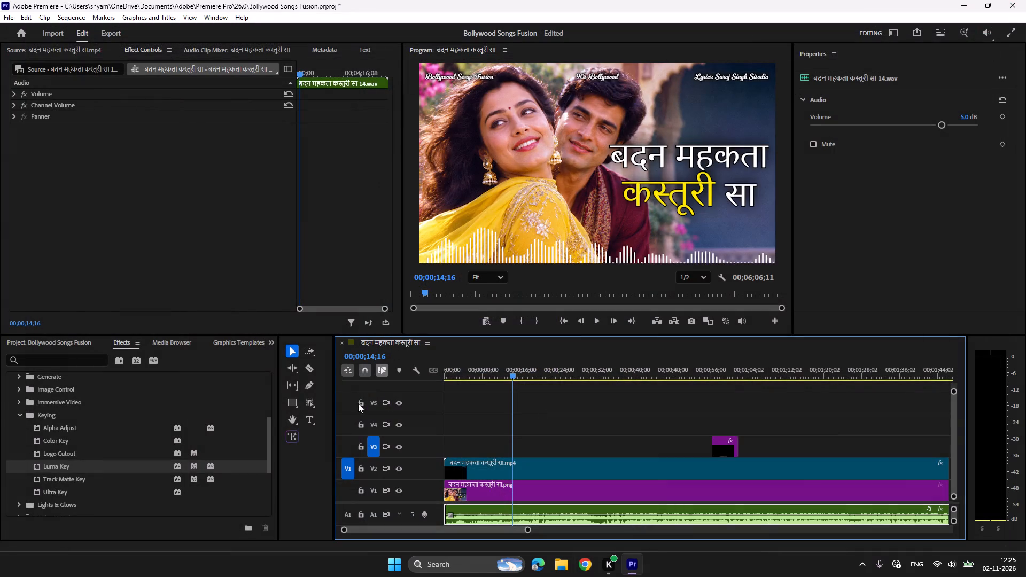
click(71, 343)
double_click(168, 482)
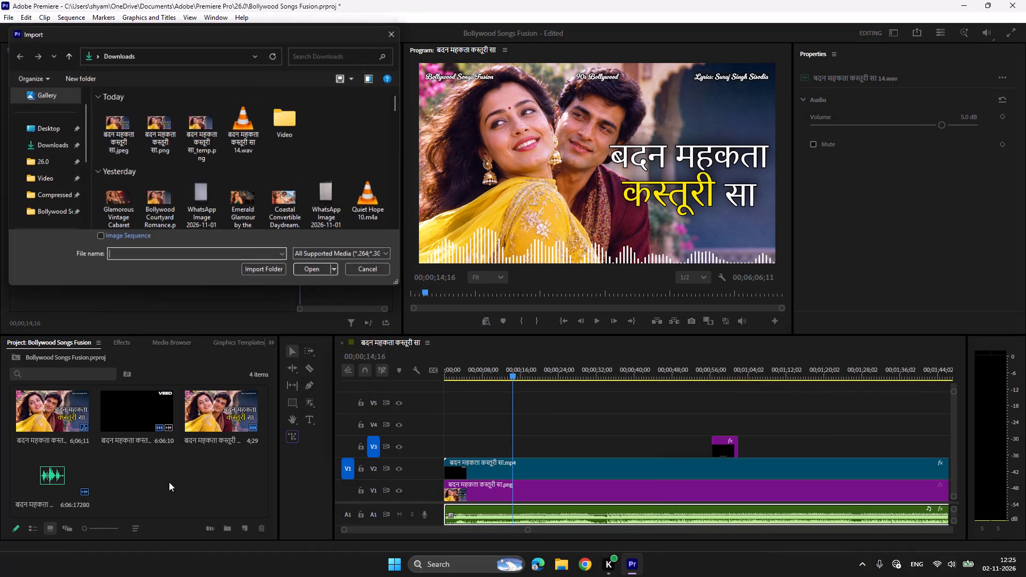
double_click(301, 127)
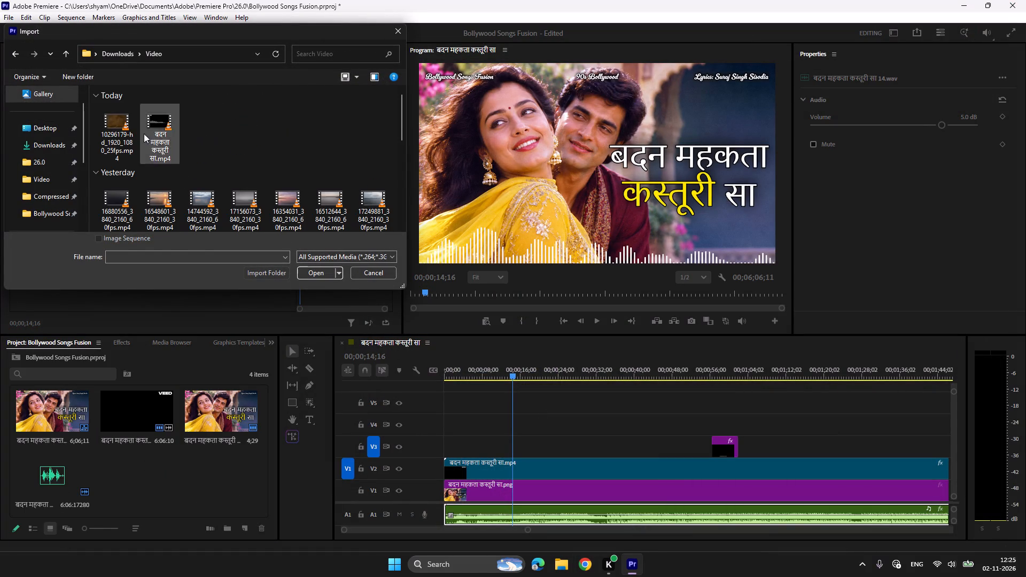
click(113, 131)
click(305, 271)
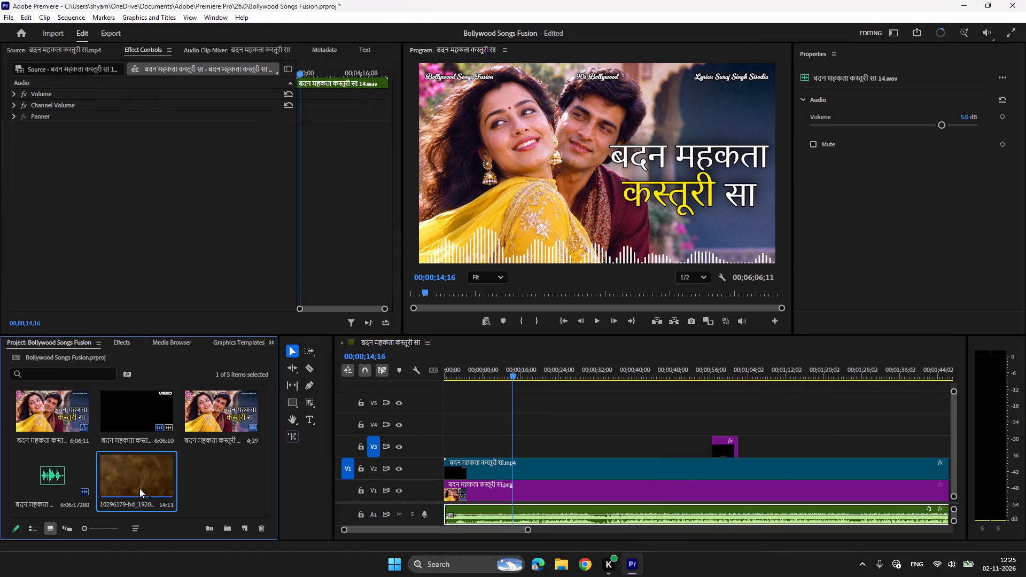
Place the golden particles clip on track V4 at the start of the sequence.
drag(139, 488, 444, 426)
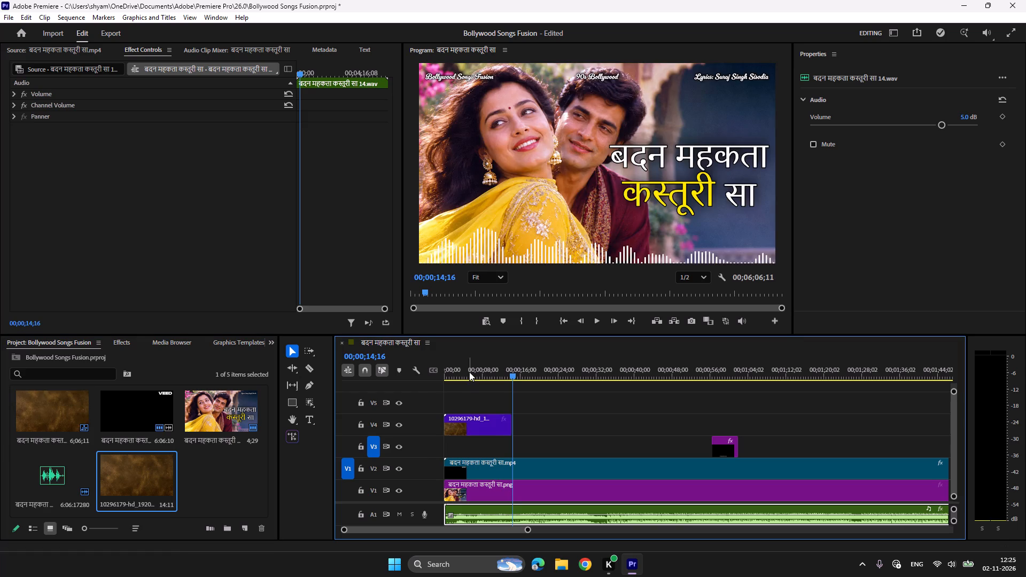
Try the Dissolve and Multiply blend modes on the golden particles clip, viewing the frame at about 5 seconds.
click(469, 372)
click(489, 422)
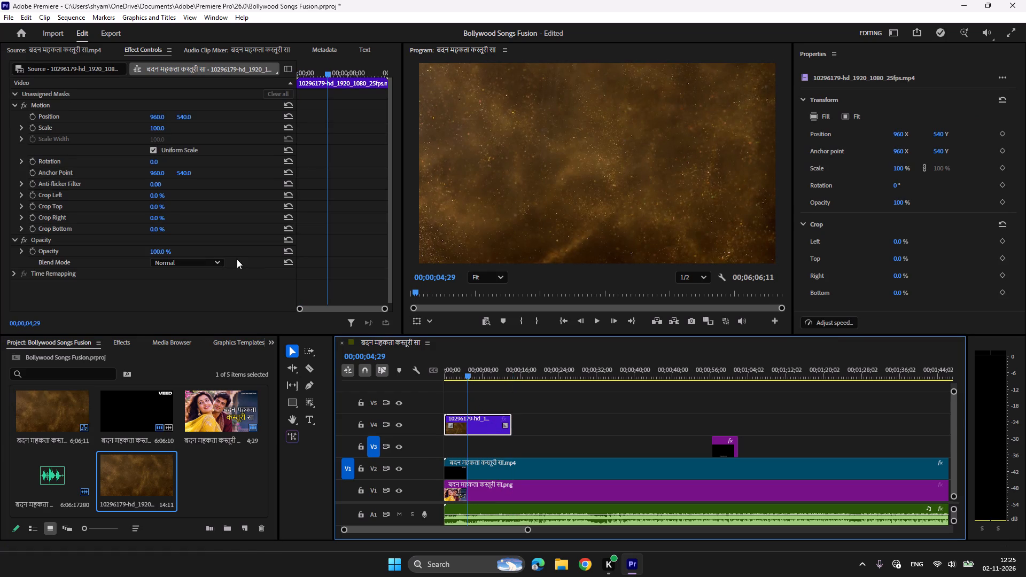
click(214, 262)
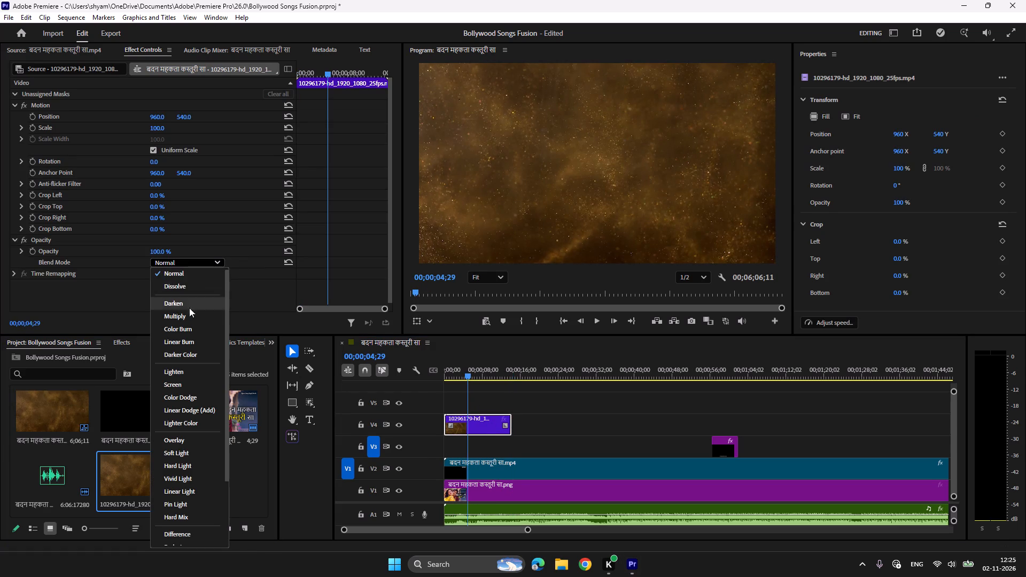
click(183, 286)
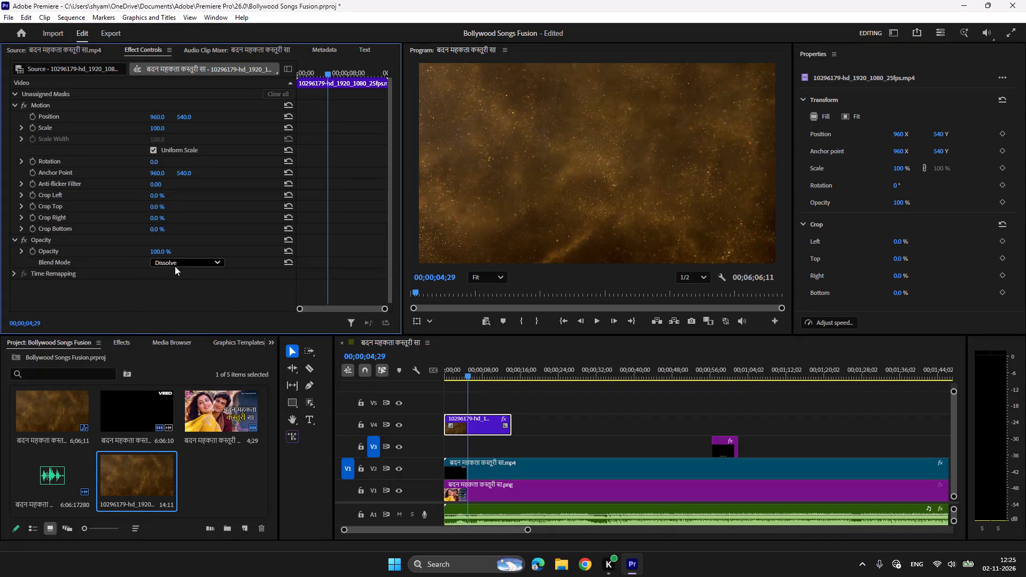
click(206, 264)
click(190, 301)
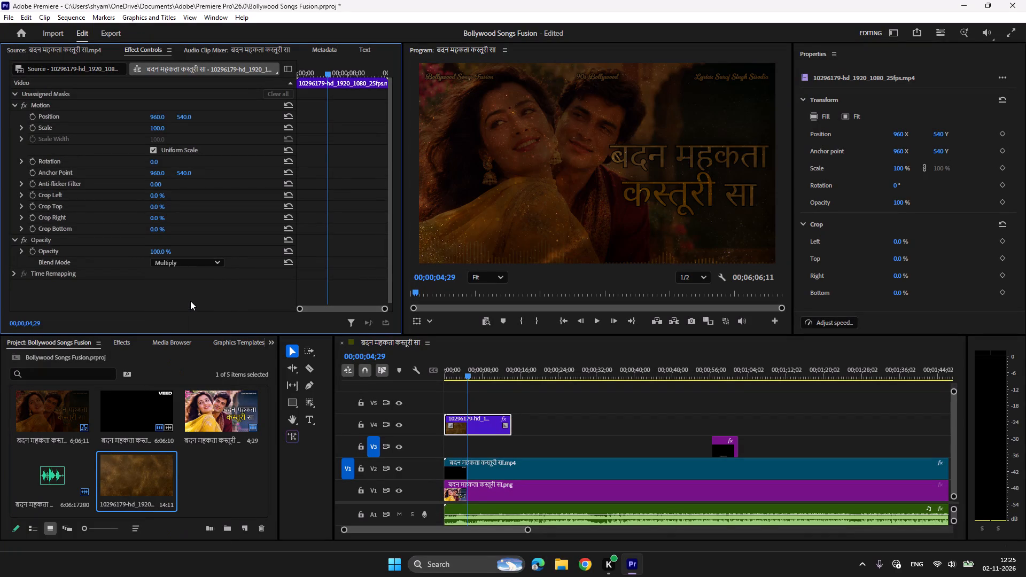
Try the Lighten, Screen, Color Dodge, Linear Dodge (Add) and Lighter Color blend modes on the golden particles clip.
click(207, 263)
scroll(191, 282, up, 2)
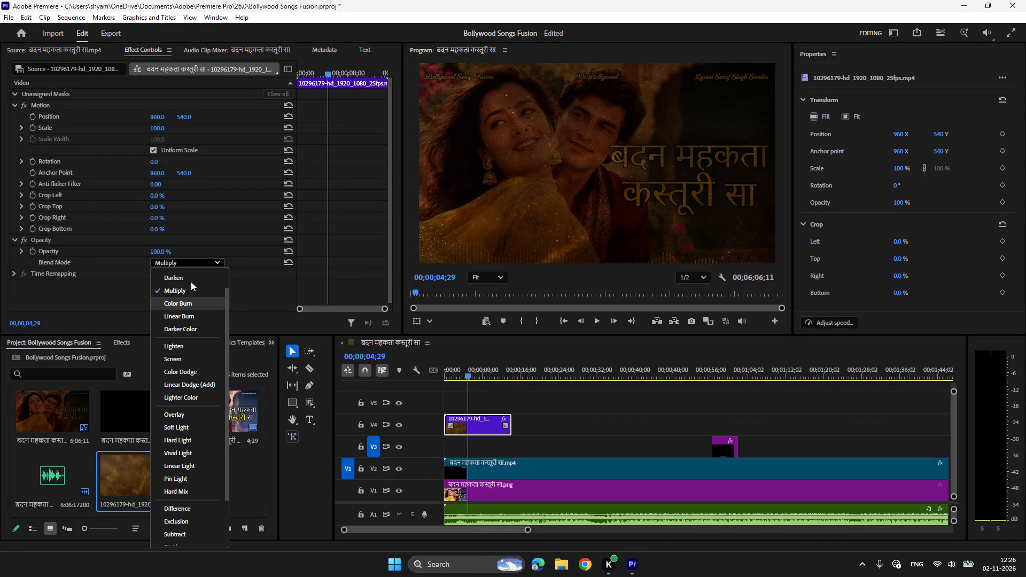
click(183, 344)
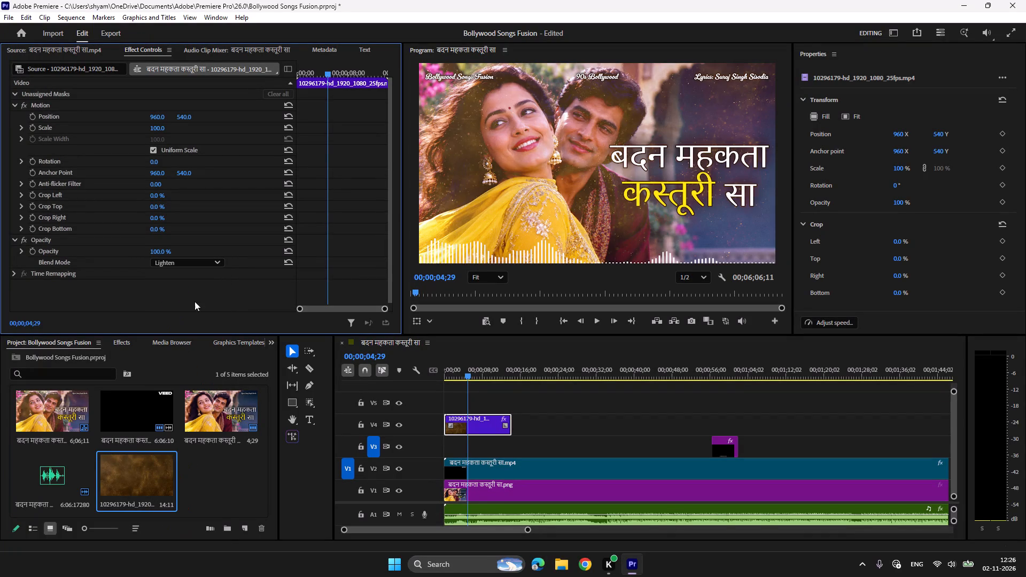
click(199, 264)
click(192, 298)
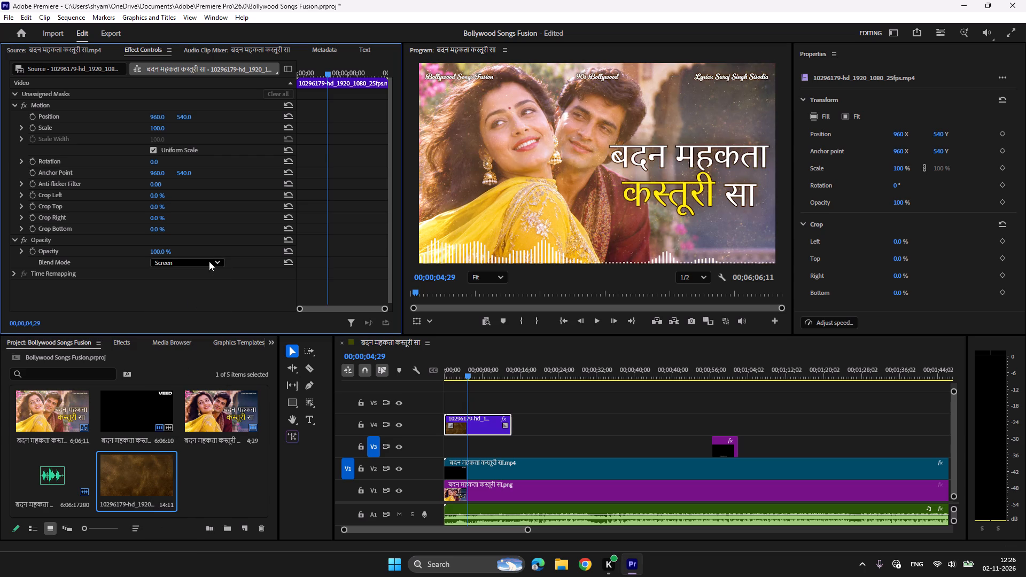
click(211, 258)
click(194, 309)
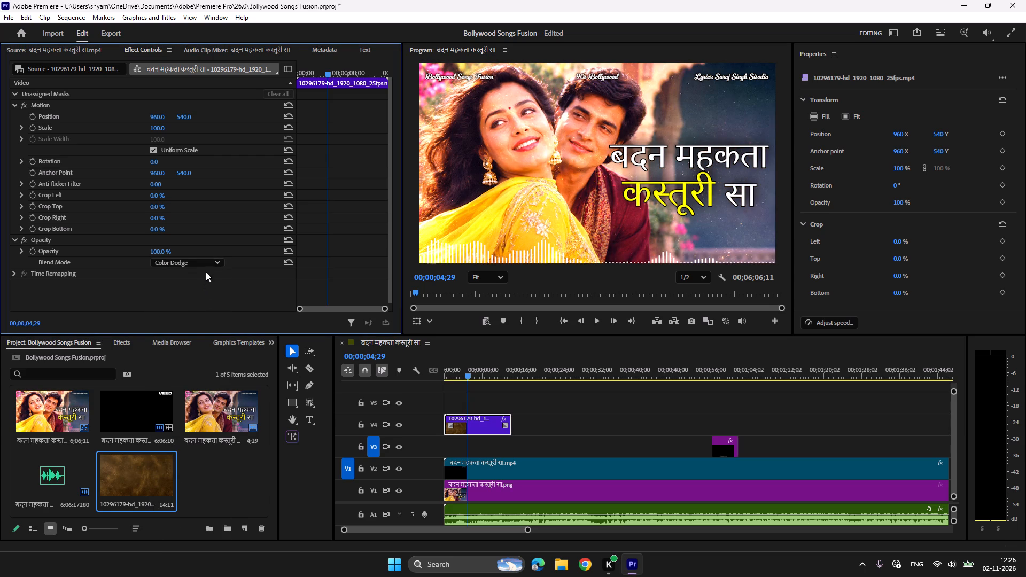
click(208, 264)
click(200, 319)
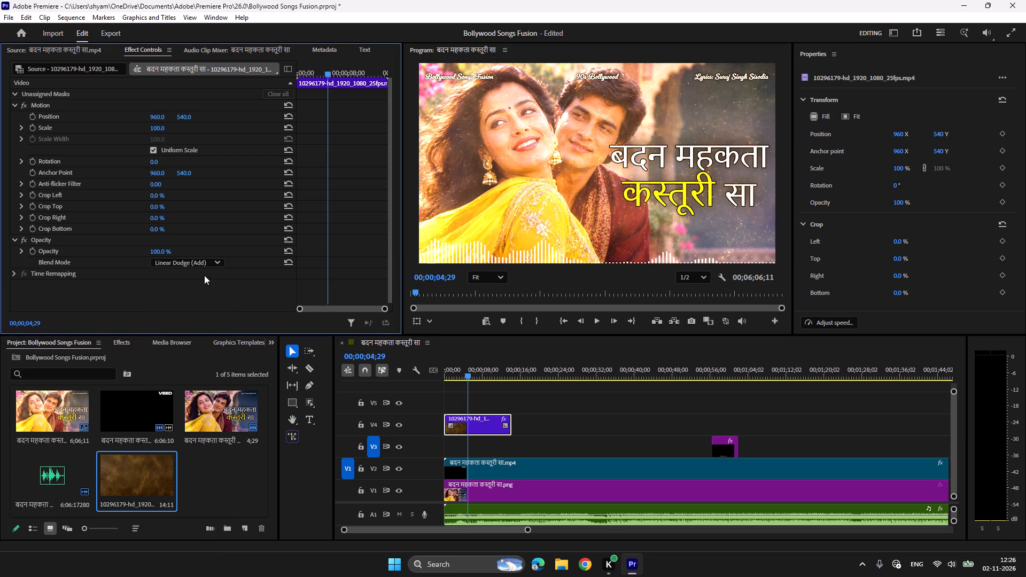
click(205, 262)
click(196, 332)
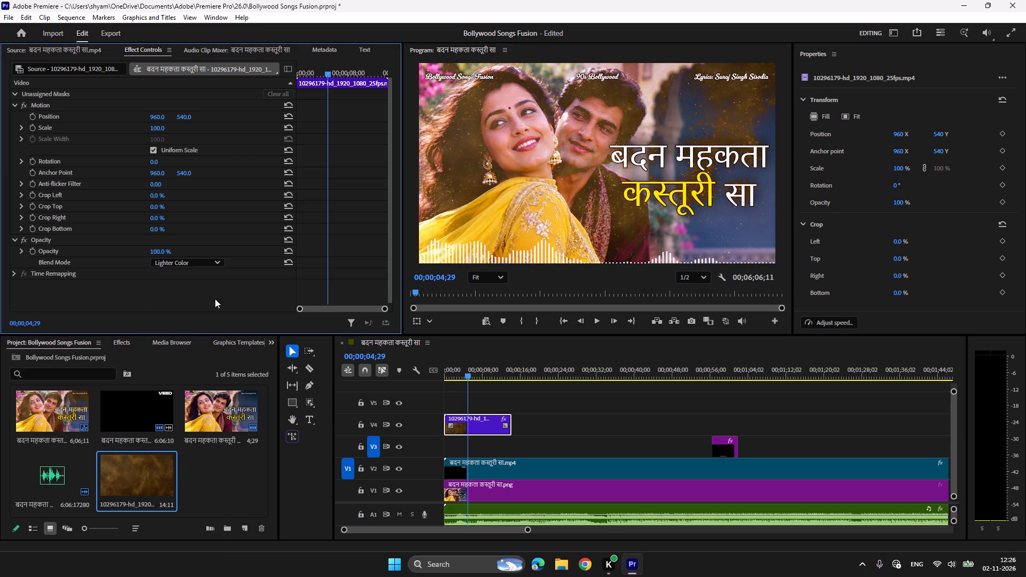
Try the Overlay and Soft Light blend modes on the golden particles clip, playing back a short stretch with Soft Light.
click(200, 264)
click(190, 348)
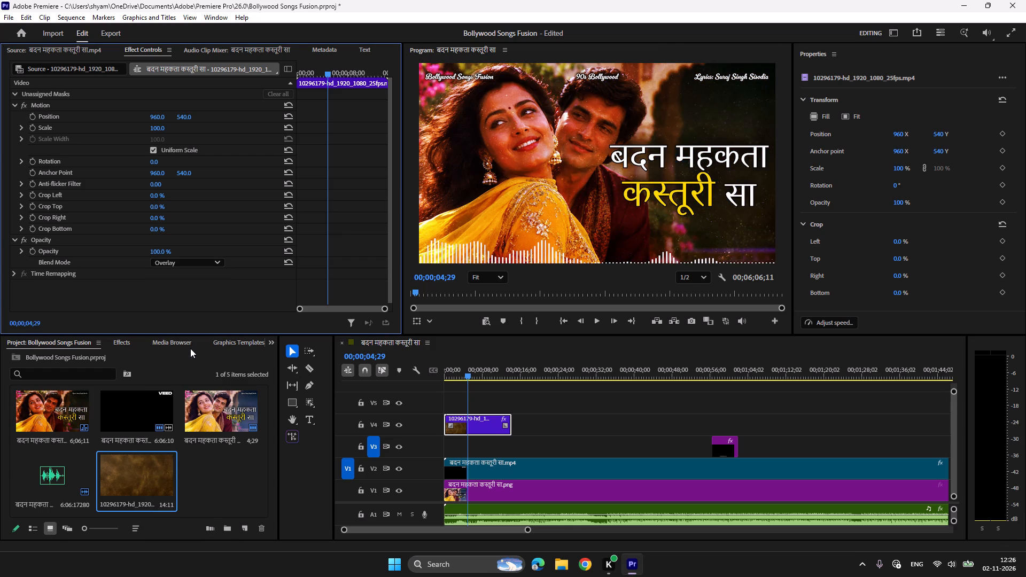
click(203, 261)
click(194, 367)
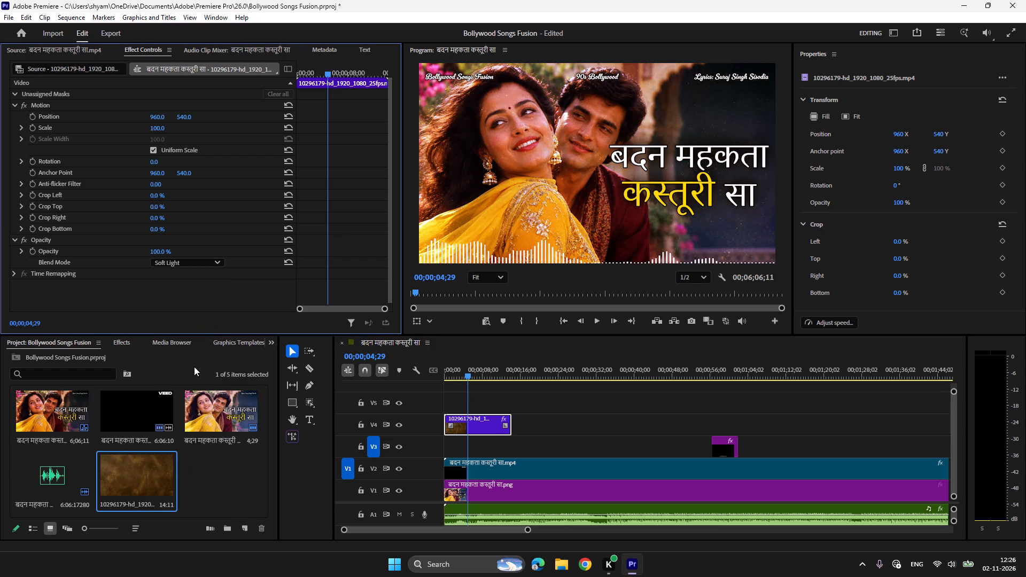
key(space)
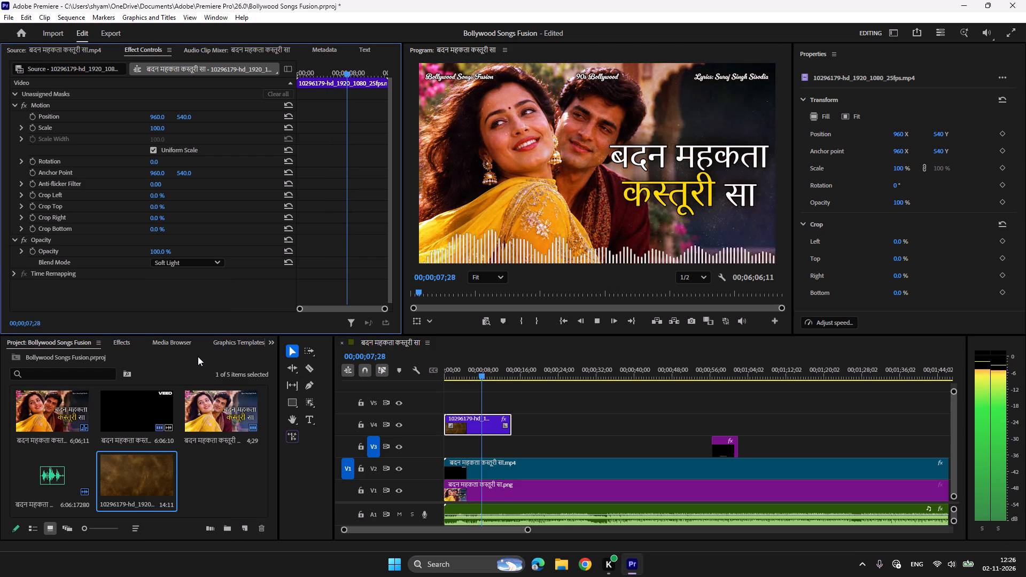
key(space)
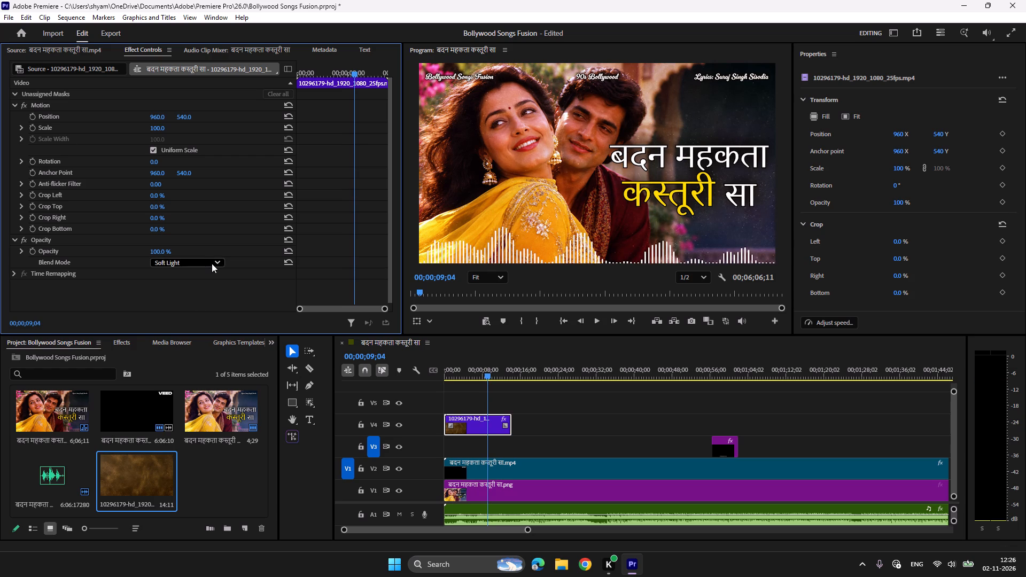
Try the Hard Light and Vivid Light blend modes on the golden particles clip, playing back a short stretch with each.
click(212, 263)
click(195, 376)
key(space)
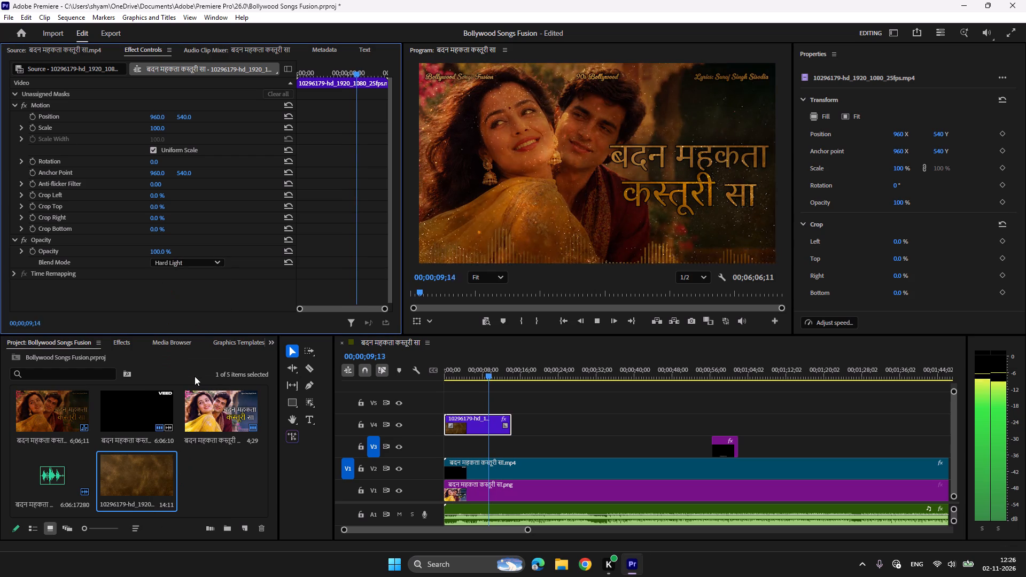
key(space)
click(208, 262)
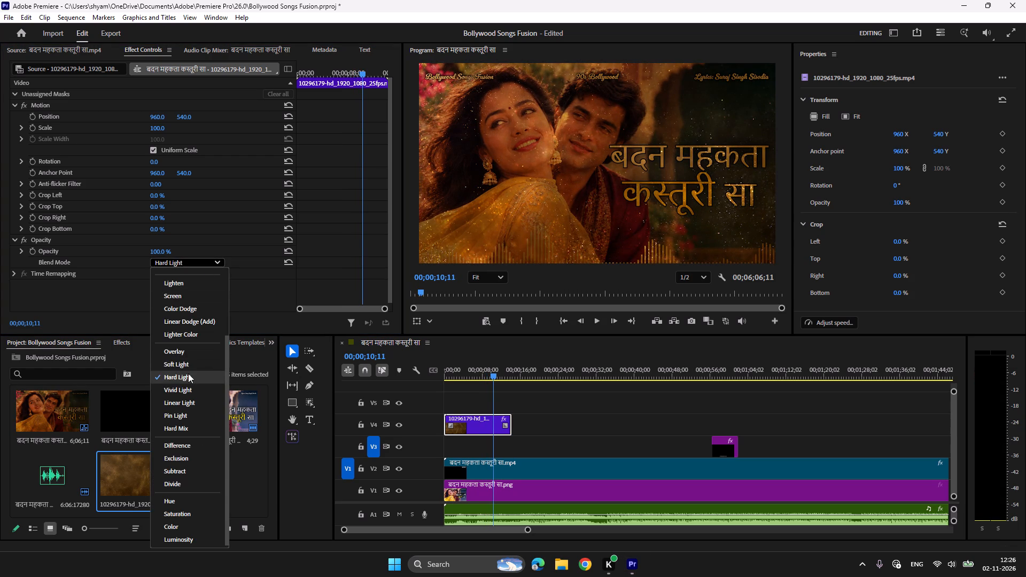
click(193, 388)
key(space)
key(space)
Set the golden particles clip's blend mode to Linear Light and play back a short stretch.
click(203, 263)
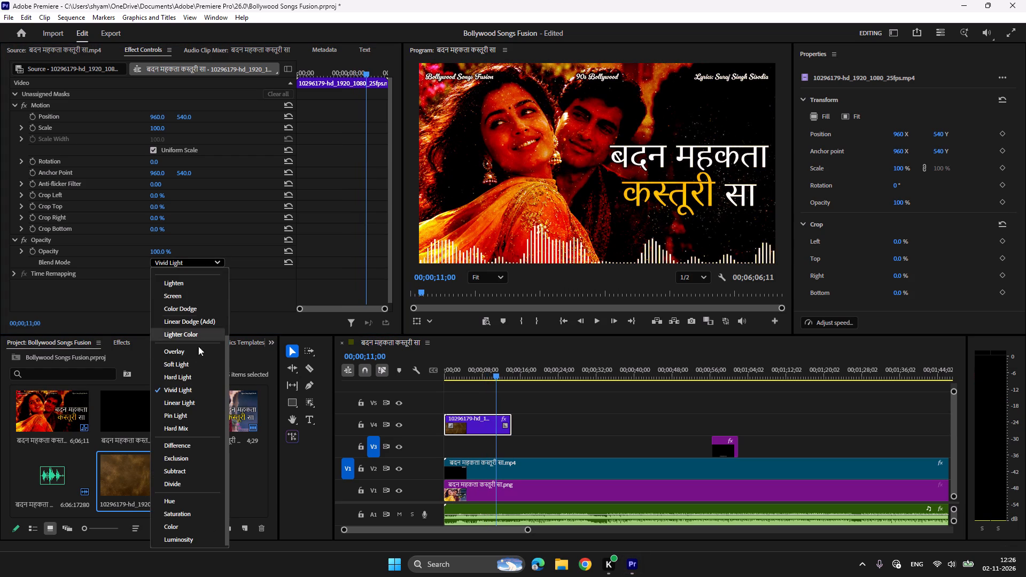
click(200, 402)
key(space)
key(space)
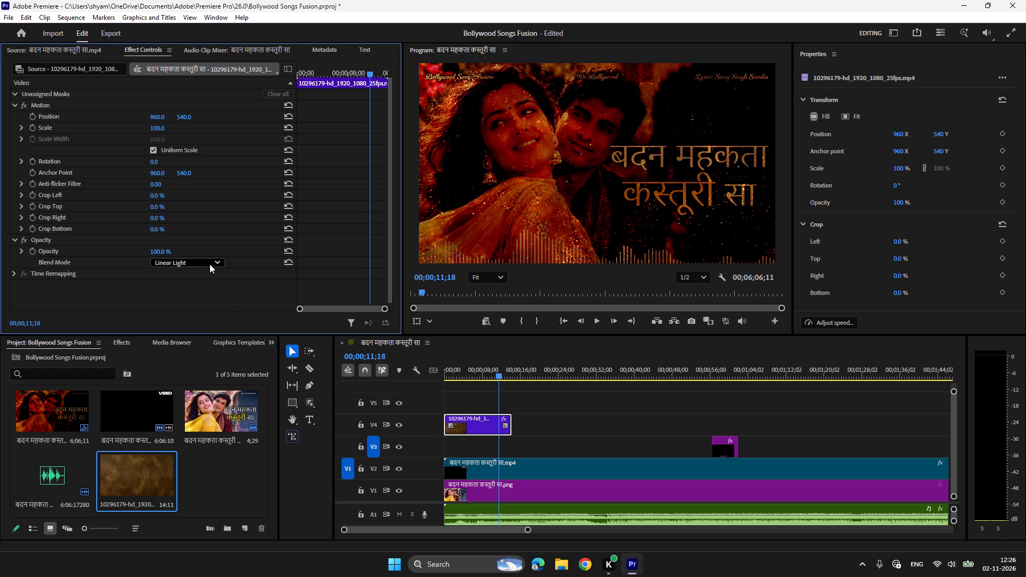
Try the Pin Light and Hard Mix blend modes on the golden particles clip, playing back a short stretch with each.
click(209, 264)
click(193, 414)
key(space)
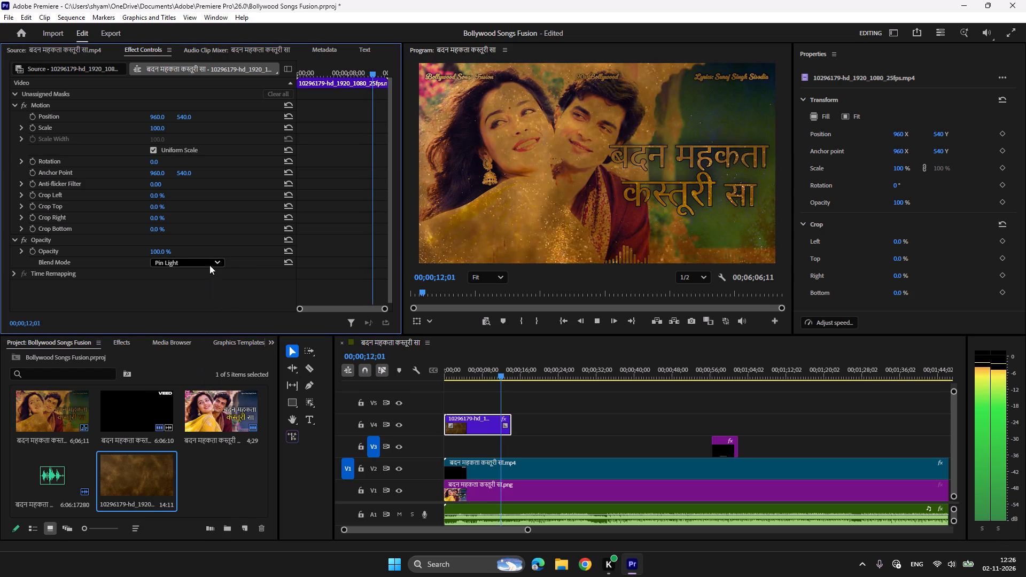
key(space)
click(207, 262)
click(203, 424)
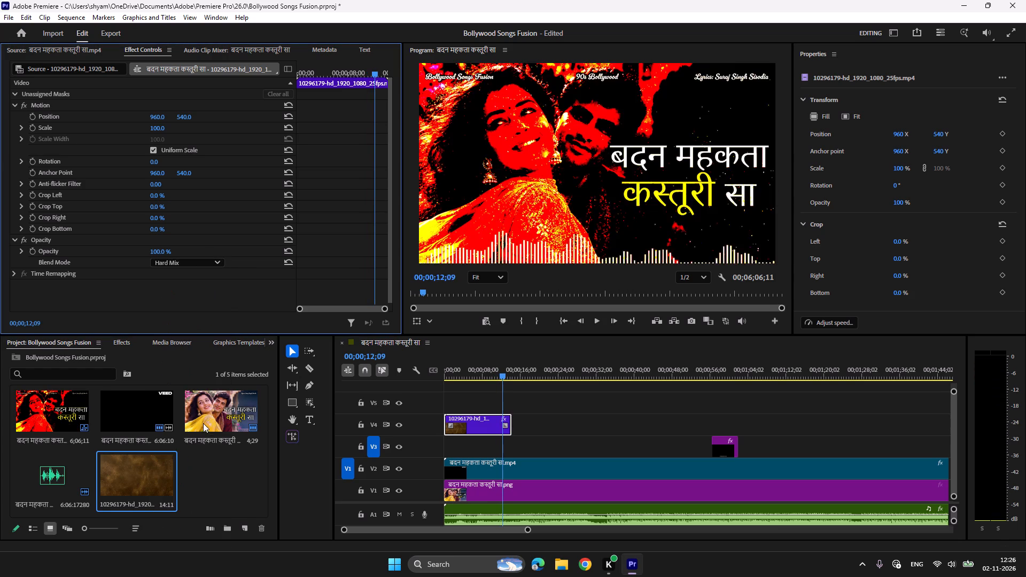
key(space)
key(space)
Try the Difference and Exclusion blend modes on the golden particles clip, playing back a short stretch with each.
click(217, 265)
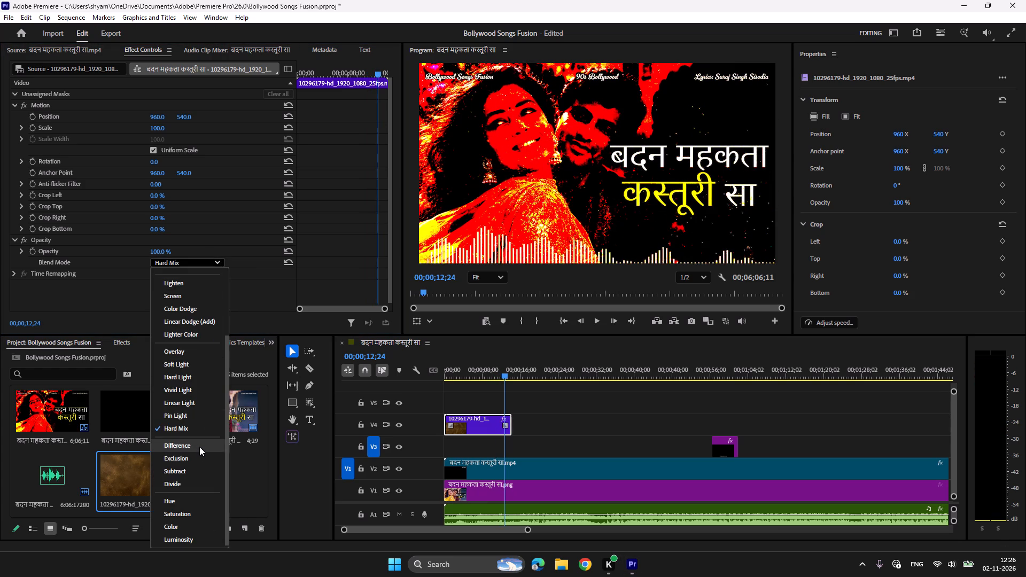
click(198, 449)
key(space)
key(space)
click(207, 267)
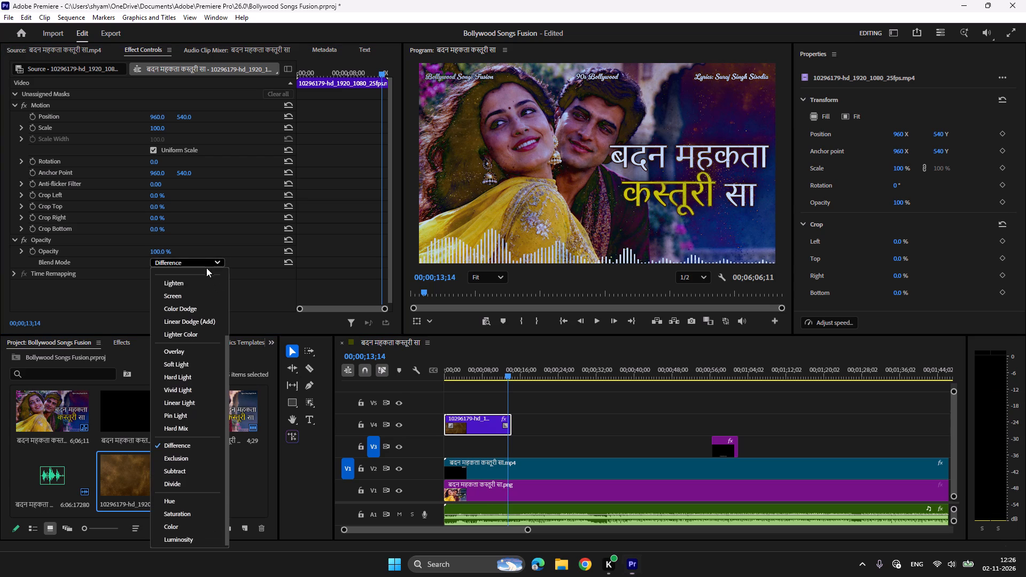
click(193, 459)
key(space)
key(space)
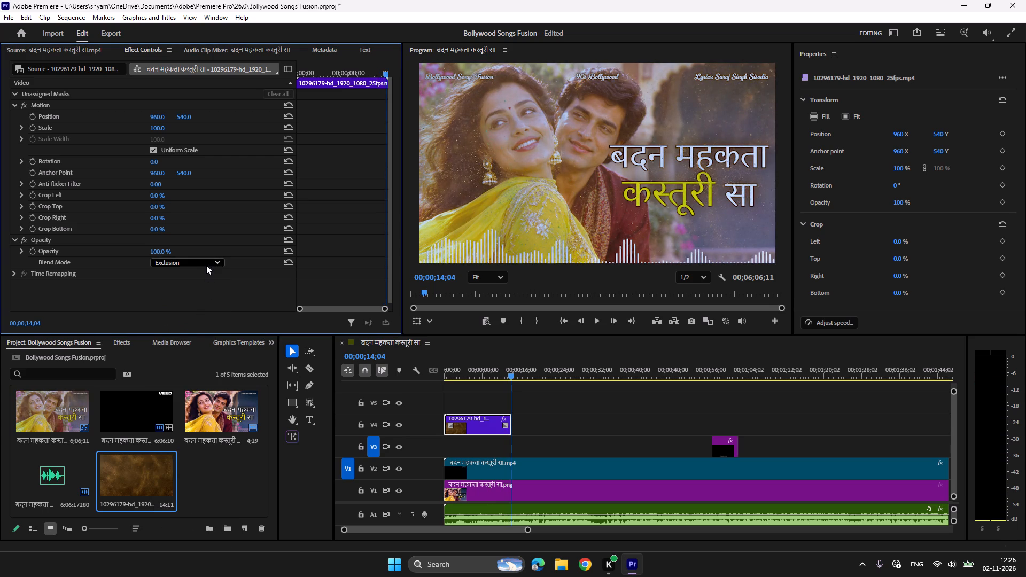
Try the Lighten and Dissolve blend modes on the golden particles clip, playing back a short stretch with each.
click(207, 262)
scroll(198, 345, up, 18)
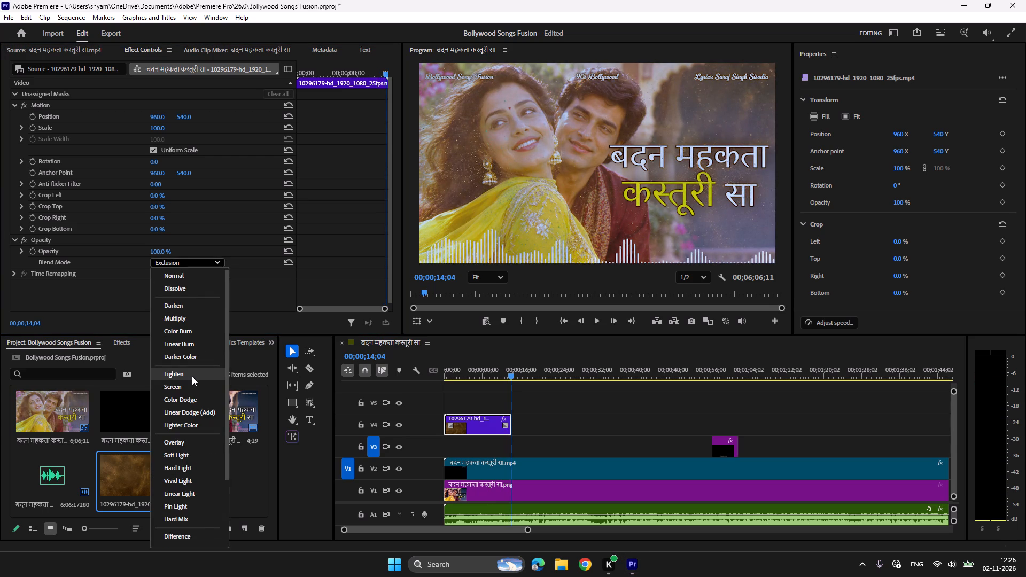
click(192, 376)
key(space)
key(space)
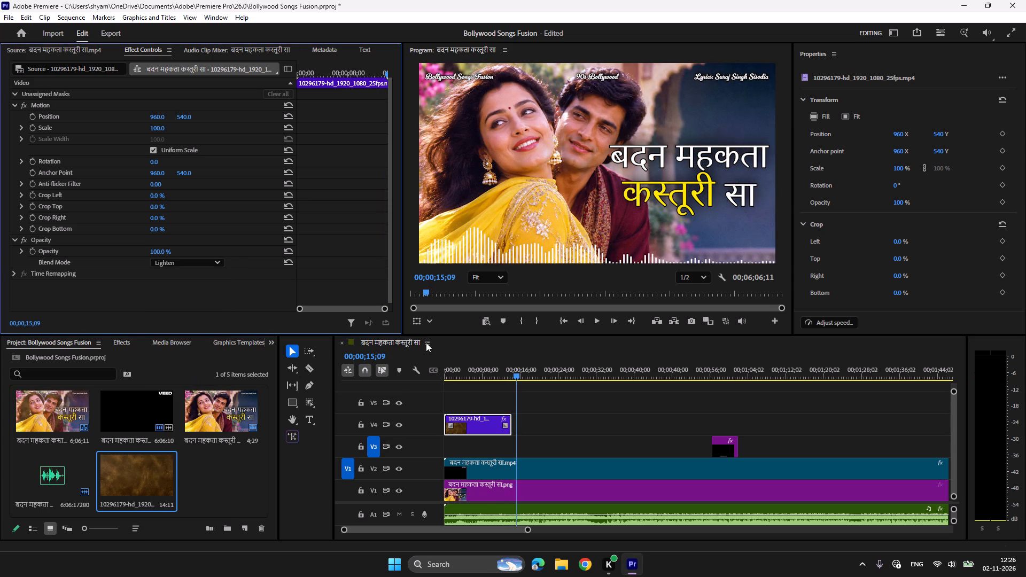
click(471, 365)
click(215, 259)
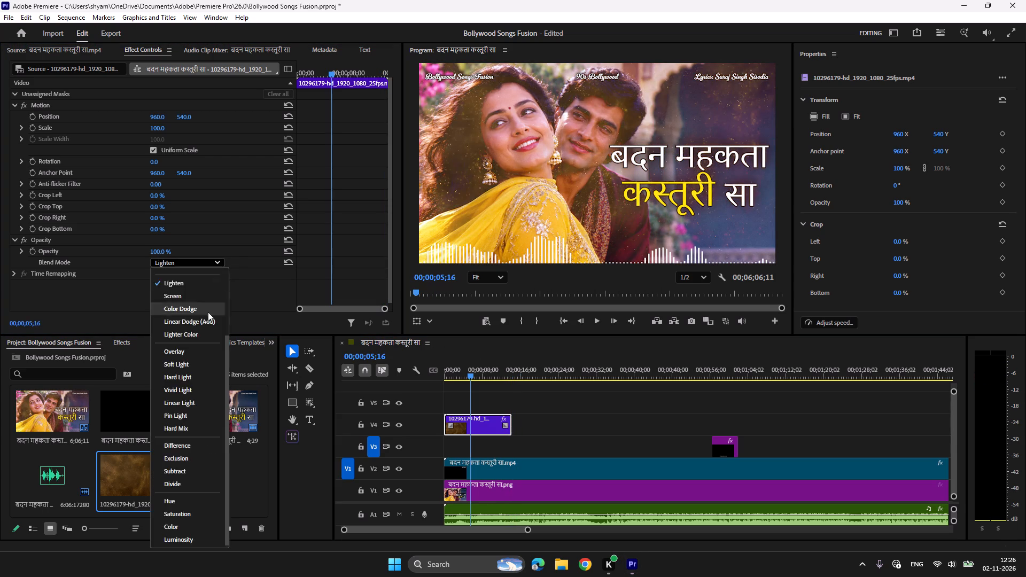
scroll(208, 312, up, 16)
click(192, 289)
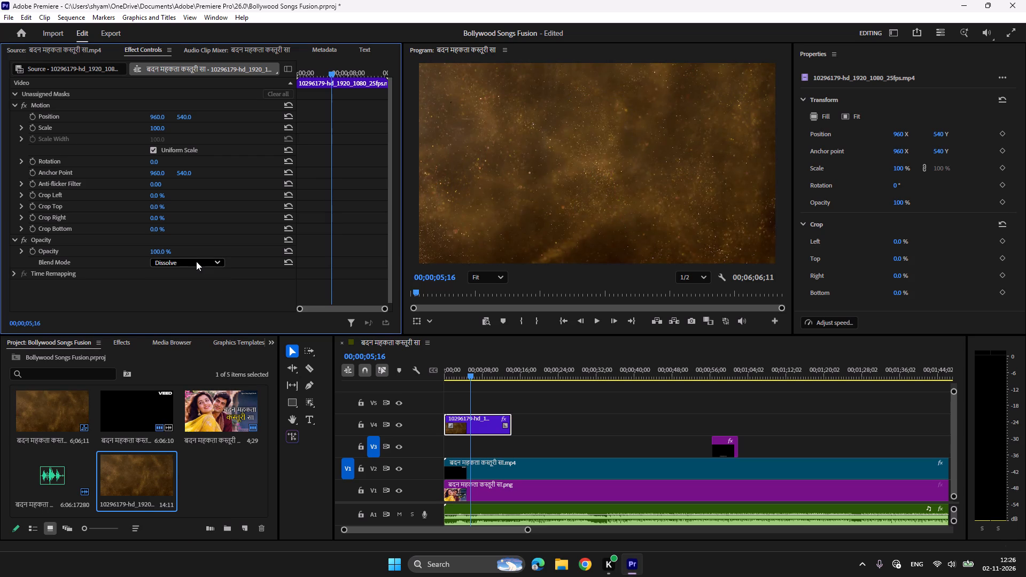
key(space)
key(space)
Set the golden particles clip's blend mode to Normal.
click(196, 260)
scroll(188, 291, up, 5)
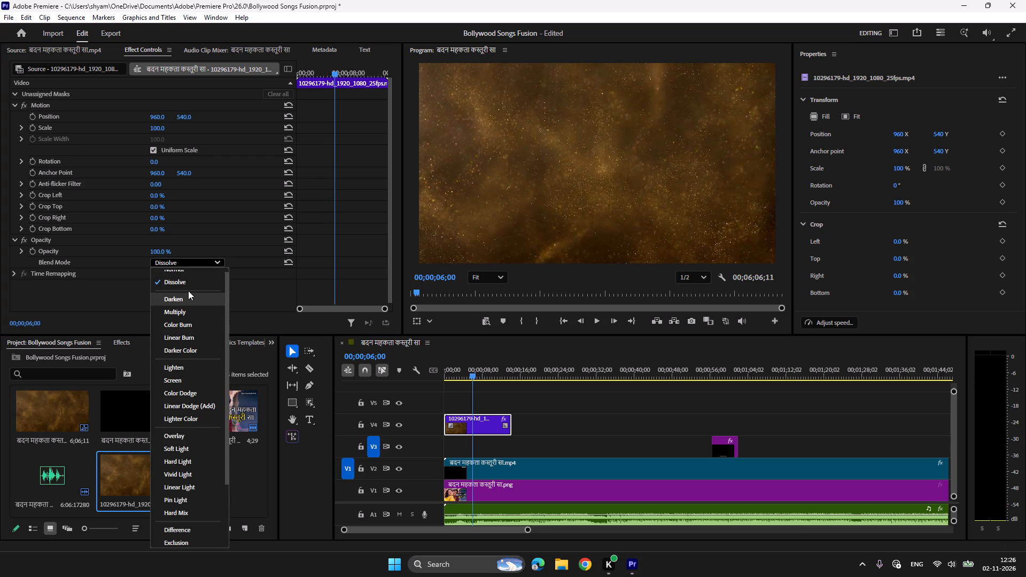
click(187, 275)
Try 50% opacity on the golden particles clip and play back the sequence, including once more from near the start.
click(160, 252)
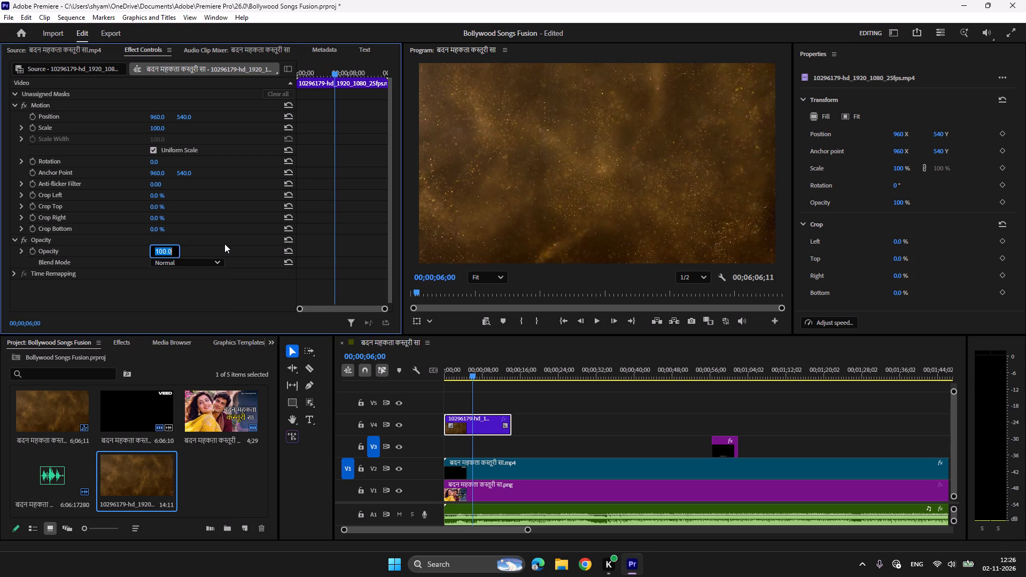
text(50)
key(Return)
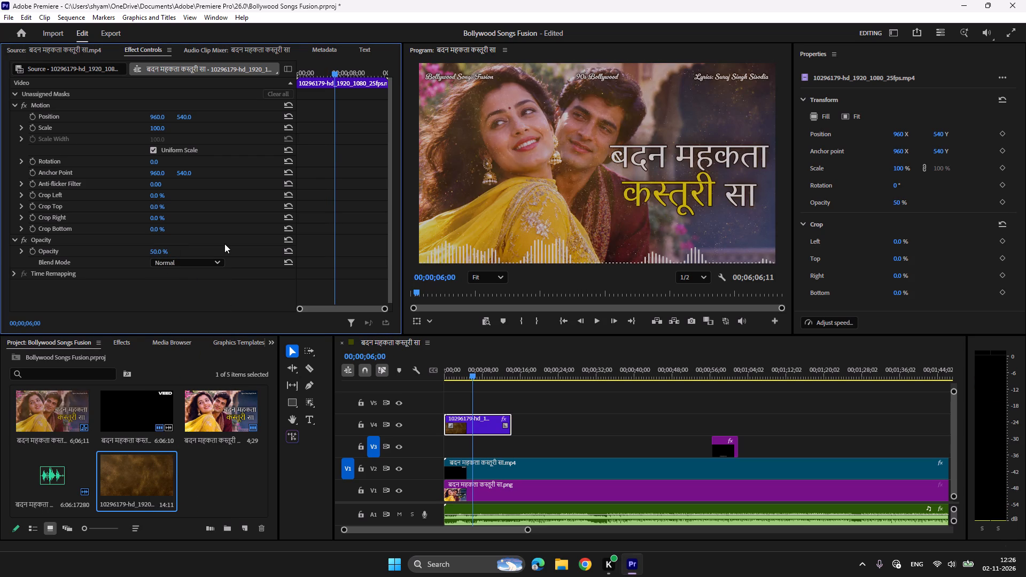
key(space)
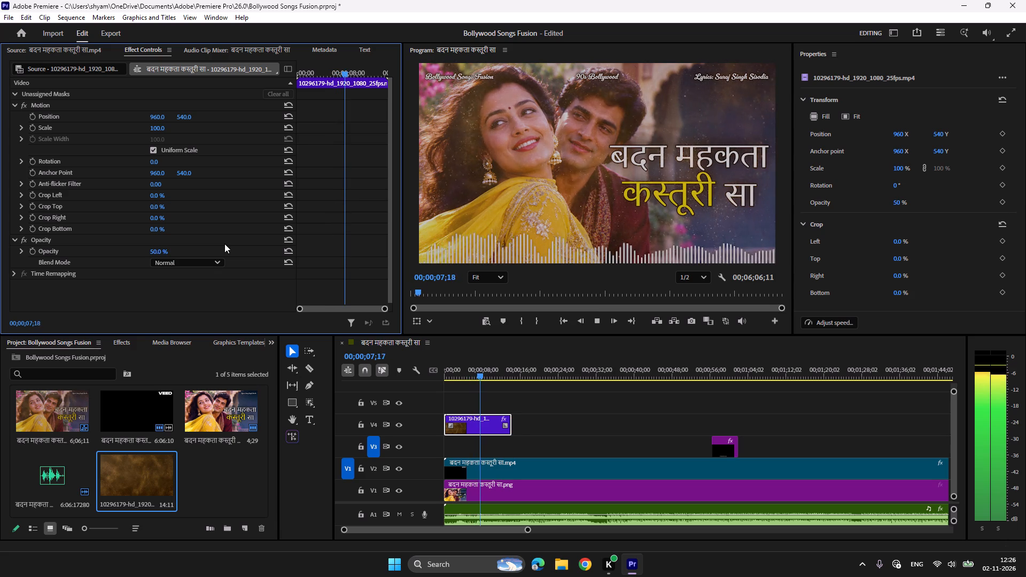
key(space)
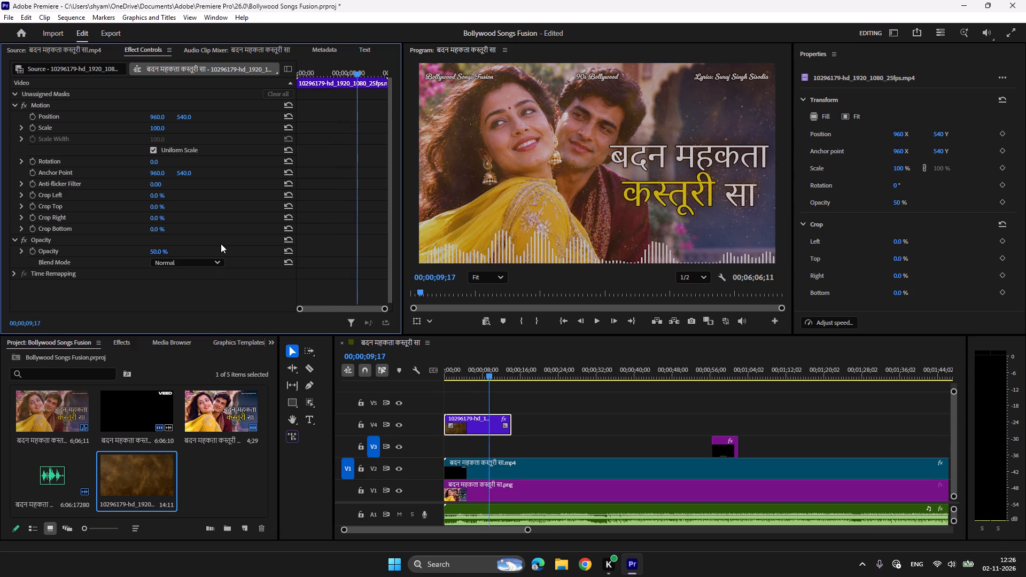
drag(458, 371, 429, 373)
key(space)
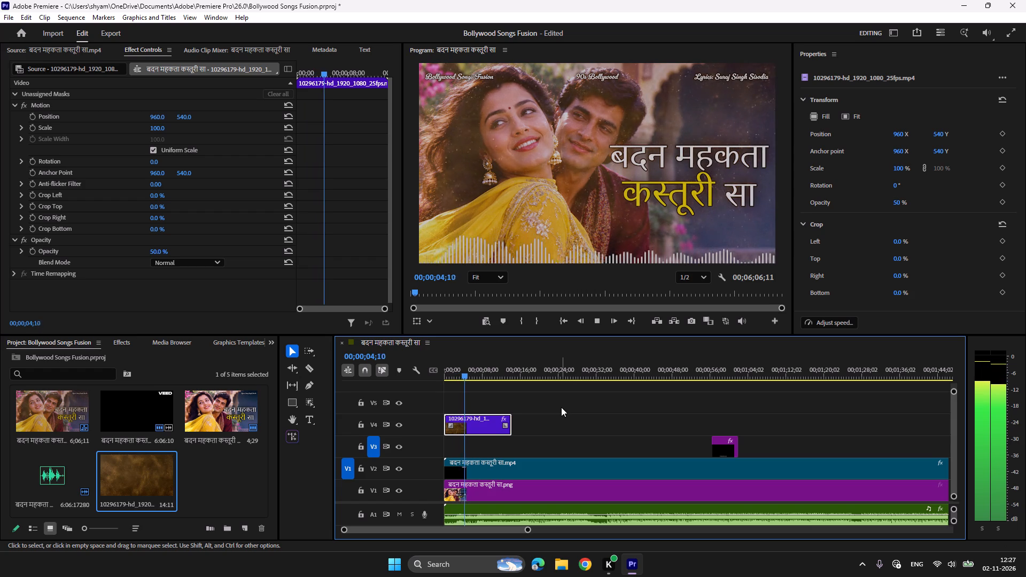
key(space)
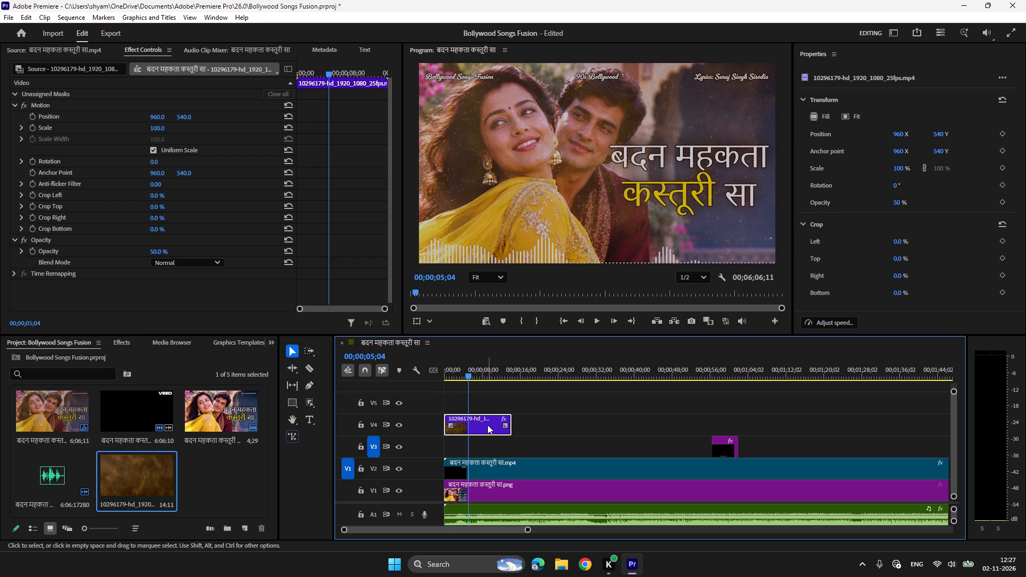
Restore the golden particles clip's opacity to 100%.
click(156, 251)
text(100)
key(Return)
Apply the Luma Key effect to the golden particles clip and play back a short stretch to check it.
click(126, 343)
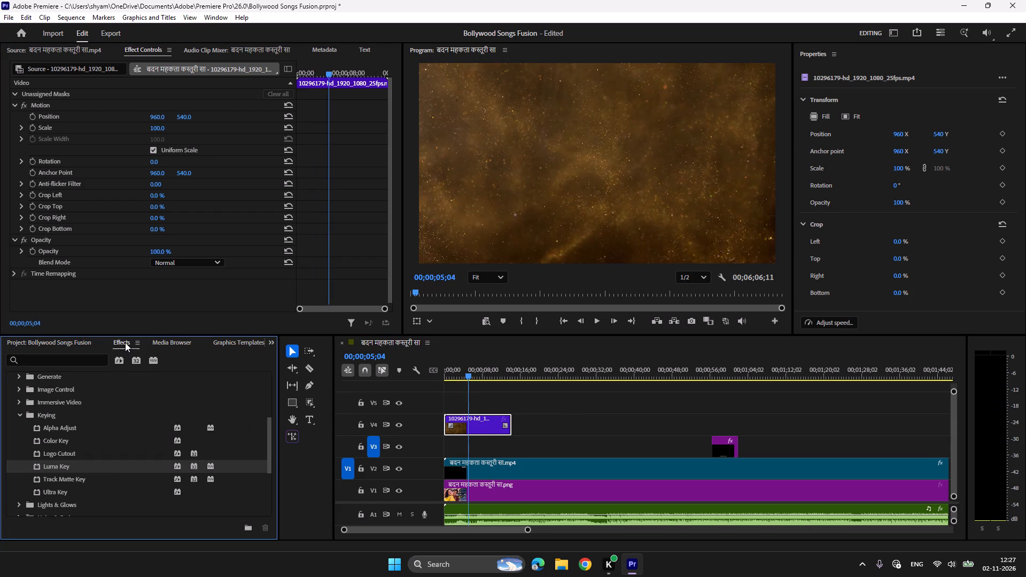
double_click(55, 465)
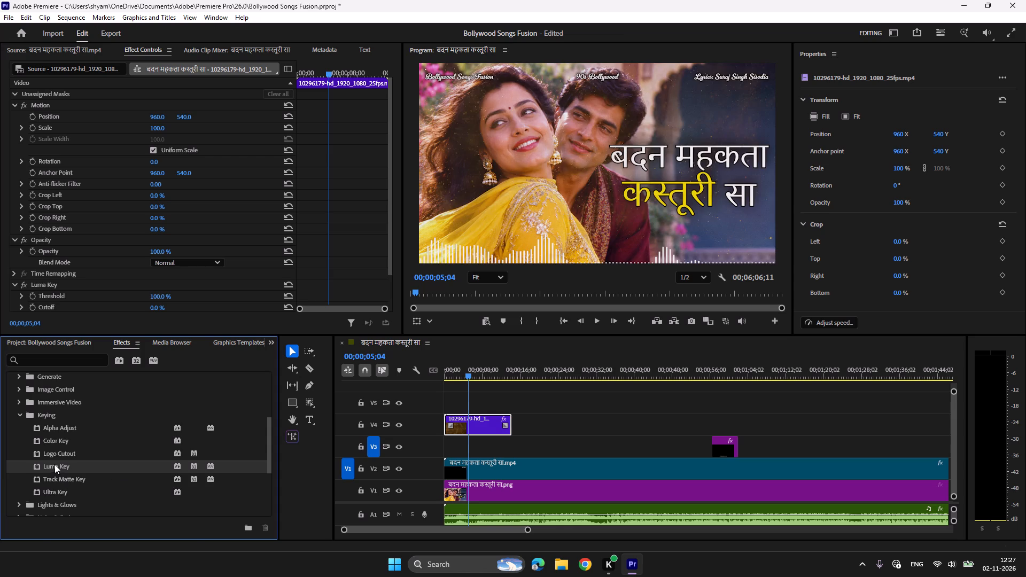
click(456, 367)
key(space)
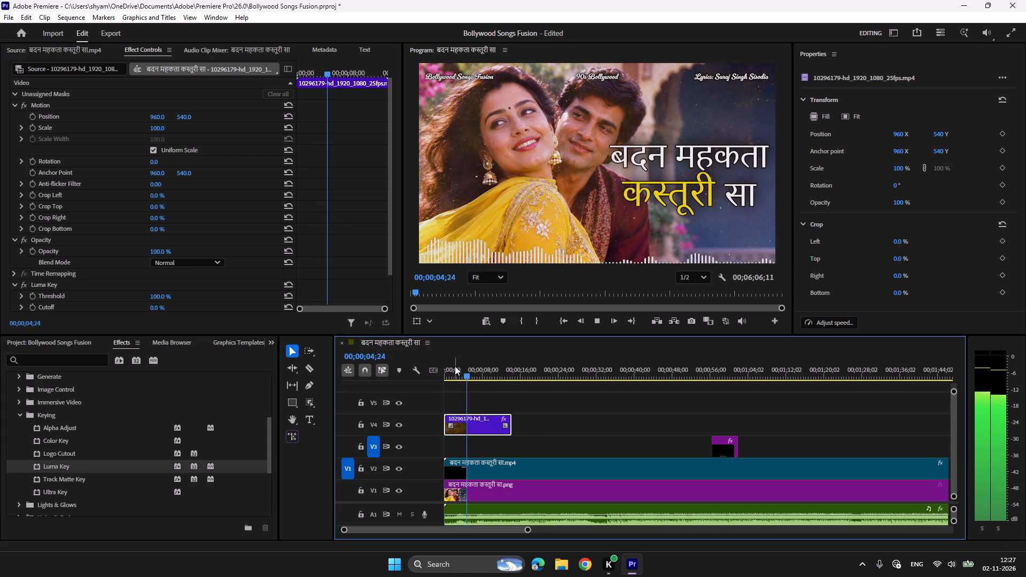
key(space)
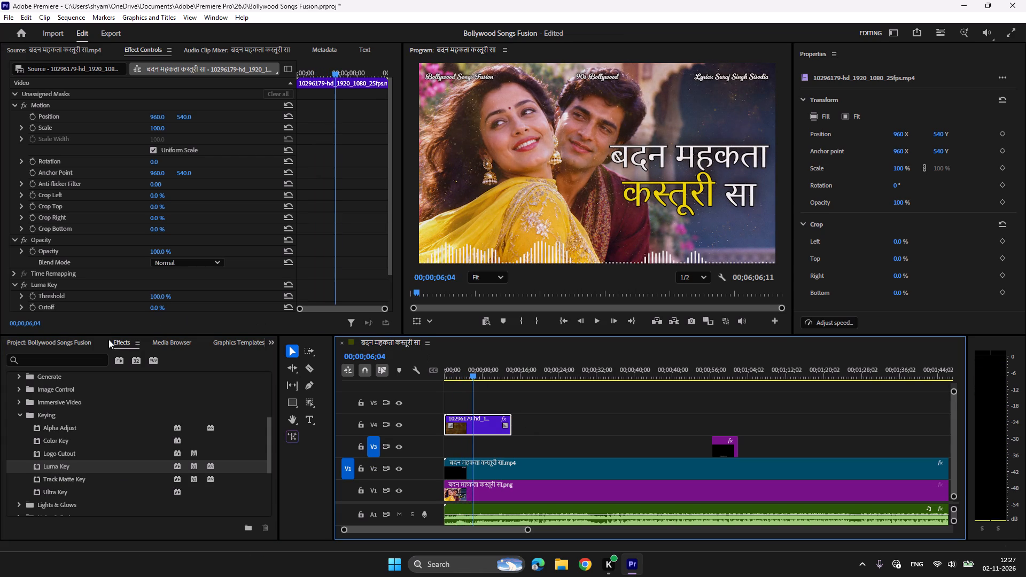
Find the Brightness & Contrast effect among the Color Correction effects and apply it to the golden particles clip.
scroll(49, 399, up, 5)
click(22, 445)
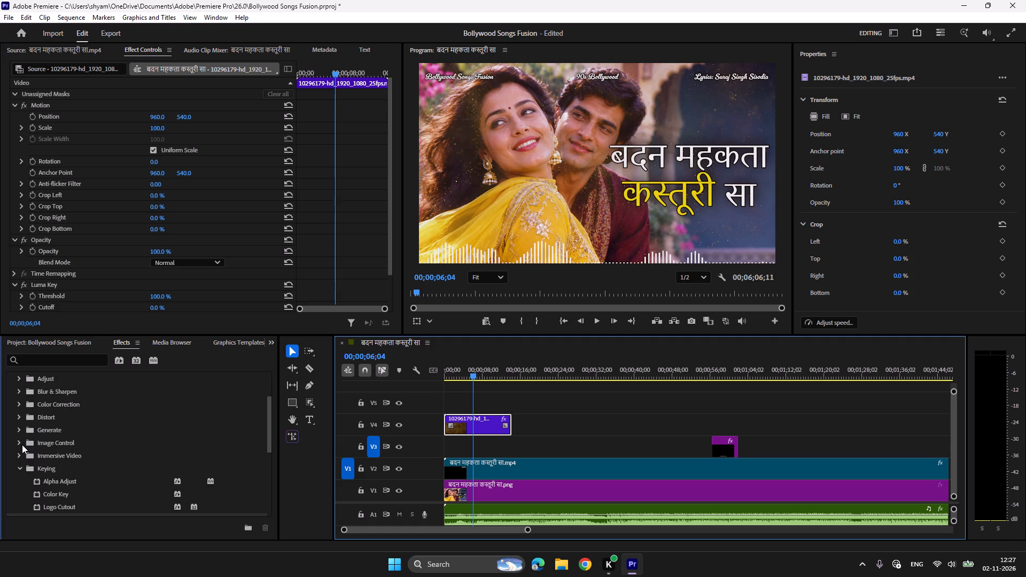
scroll(69, 465, down, 5)
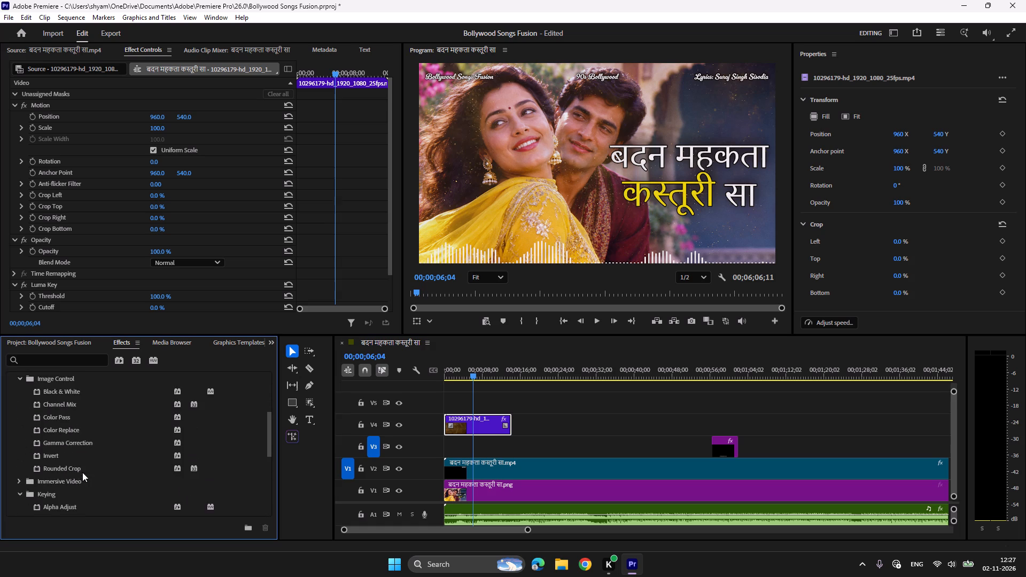
scroll(82, 472, down, 2)
scroll(76, 467, up, 5)
click(21, 419)
scroll(21, 419, up, 4)
click(21, 420)
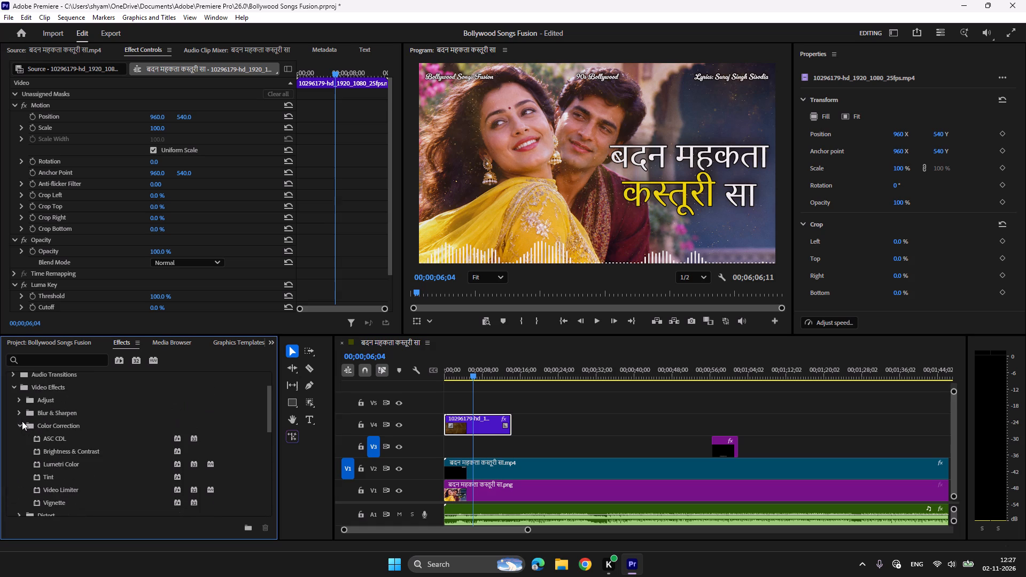
double_click(80, 447)
Move Brightness & Contrast above Luma Key in the golden particles clip's effect order.
scroll(195, 308, down, 5)
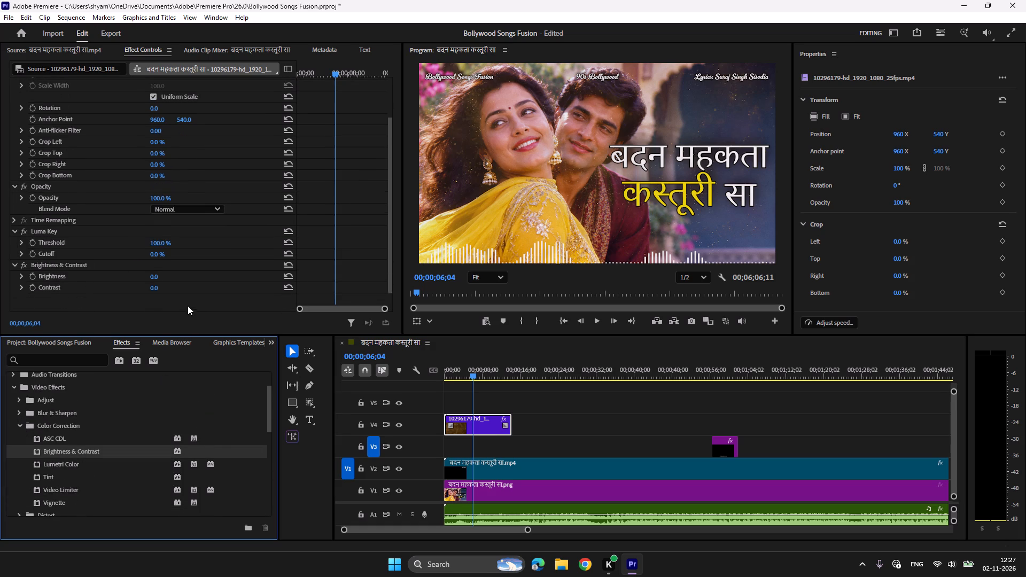
drag(45, 264, 58, 225)
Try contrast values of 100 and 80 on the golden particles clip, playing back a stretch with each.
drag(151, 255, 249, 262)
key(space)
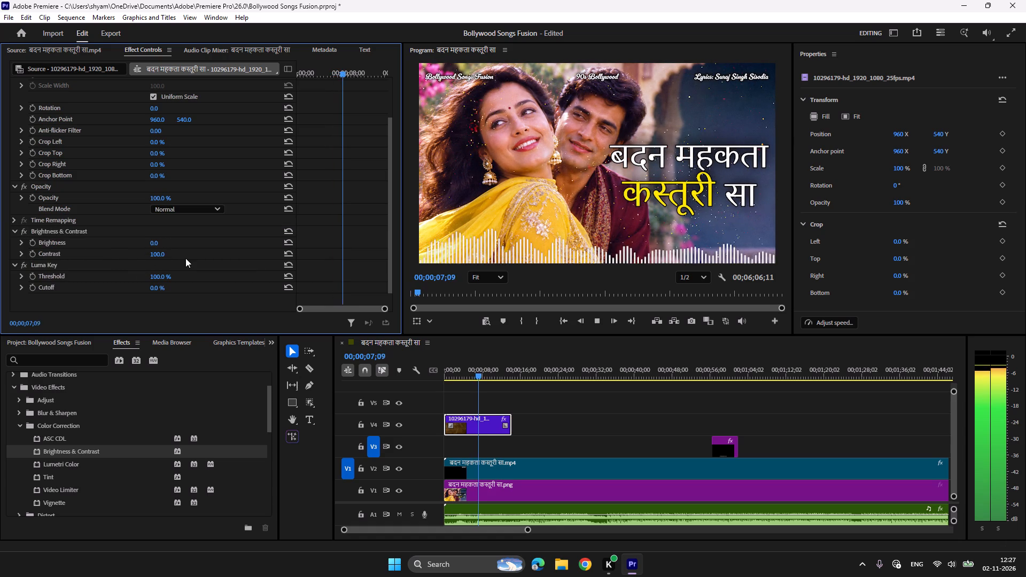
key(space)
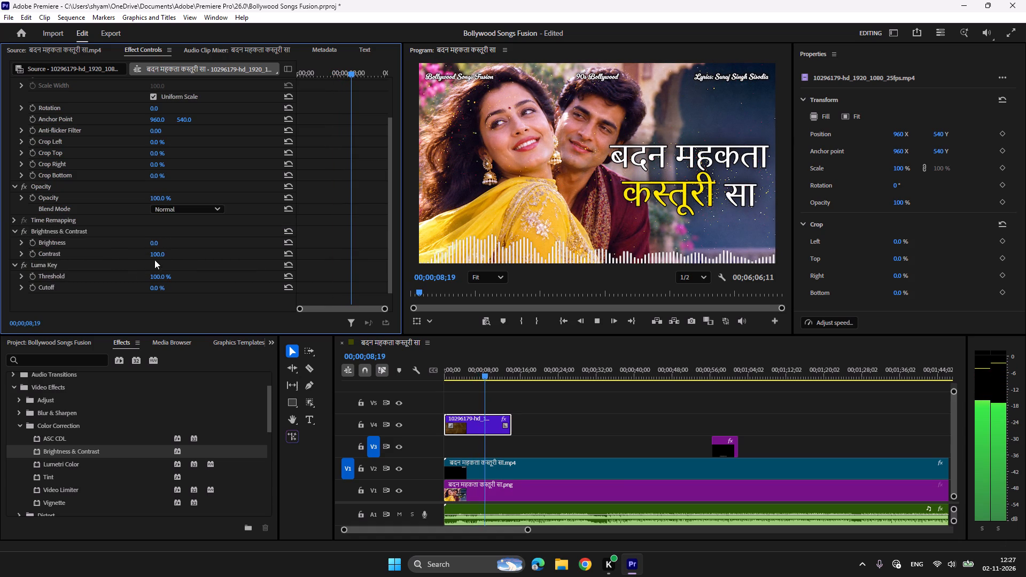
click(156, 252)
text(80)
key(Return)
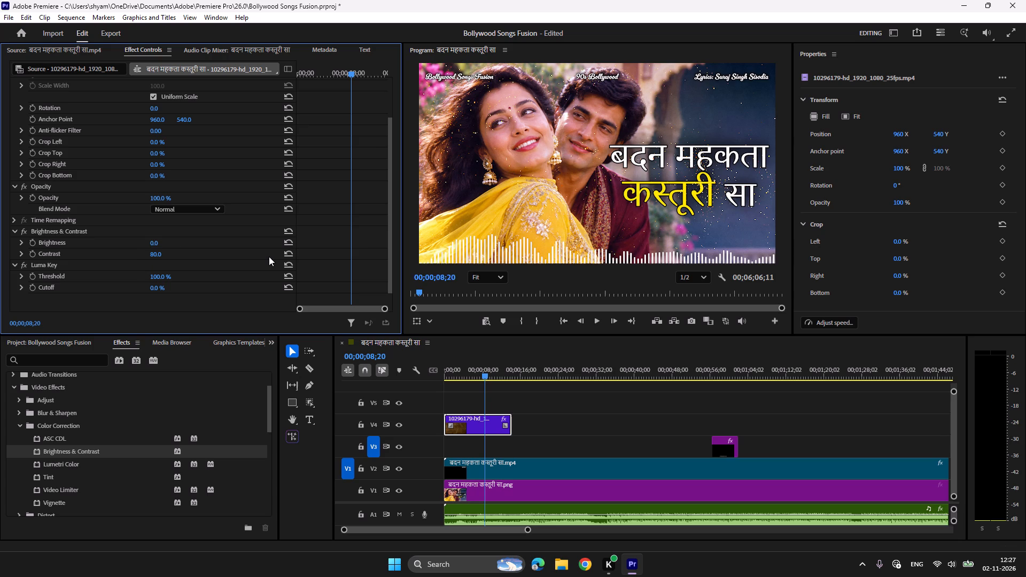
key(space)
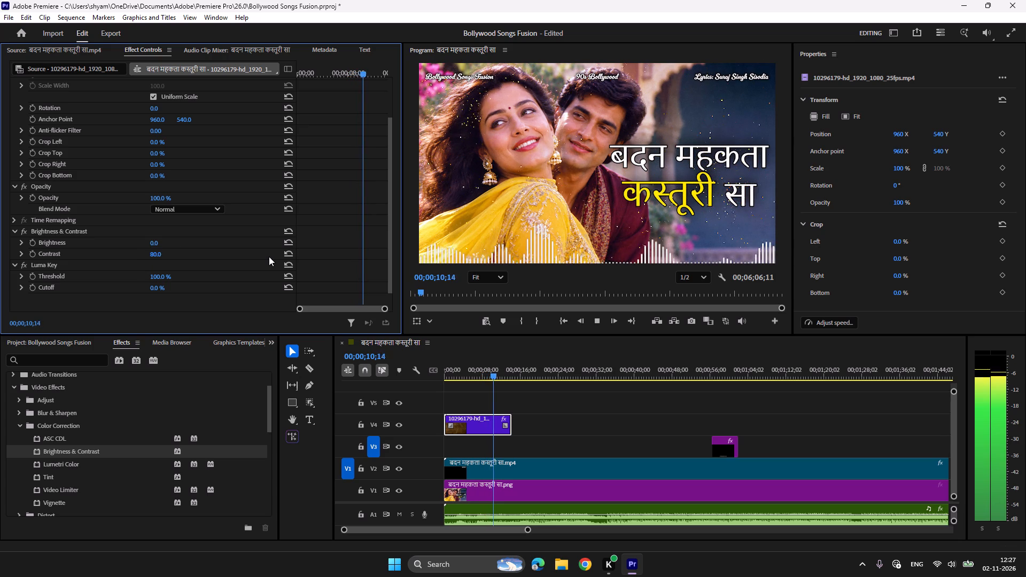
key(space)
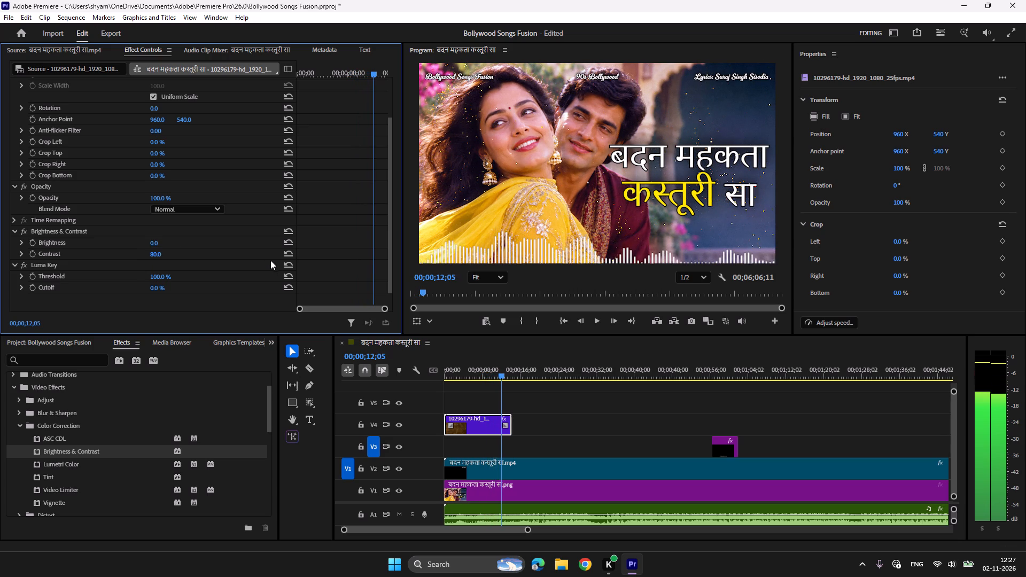
Set the golden particles clip's contrast to 50 and play back from near the start through the end of the clip.
click(463, 372)
click(157, 254)
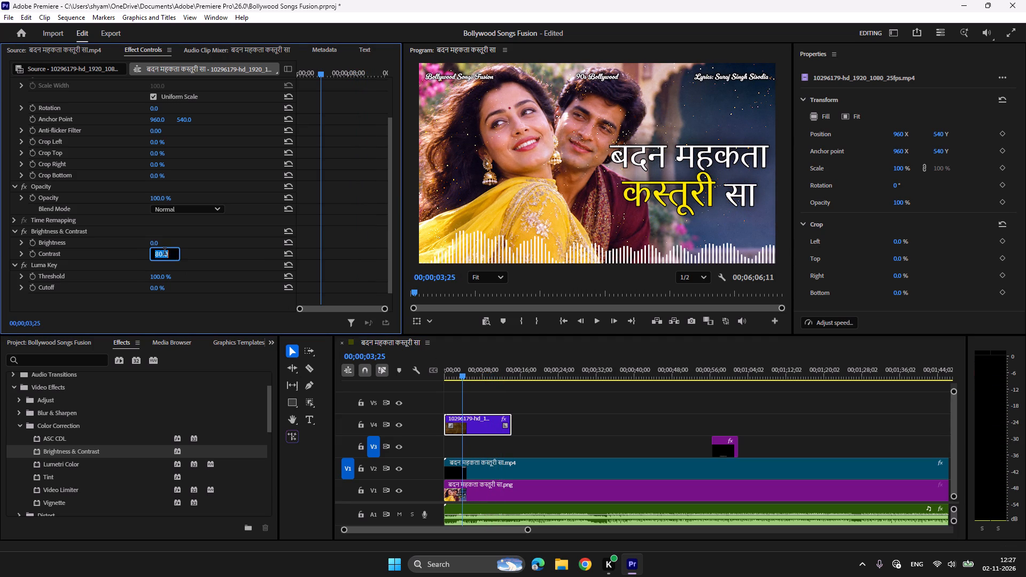
text(50)
key(Return)
key(space)
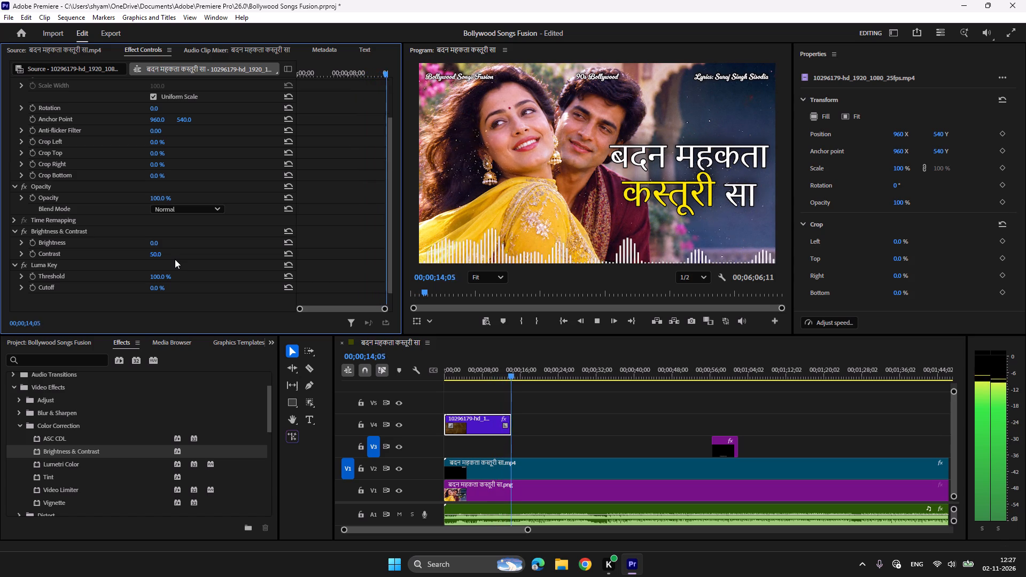
key(space)
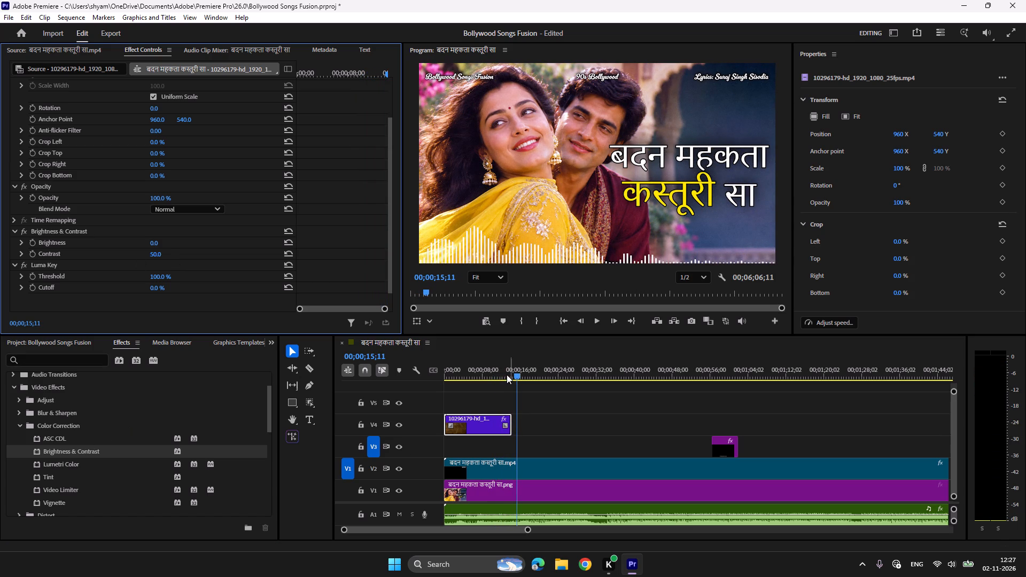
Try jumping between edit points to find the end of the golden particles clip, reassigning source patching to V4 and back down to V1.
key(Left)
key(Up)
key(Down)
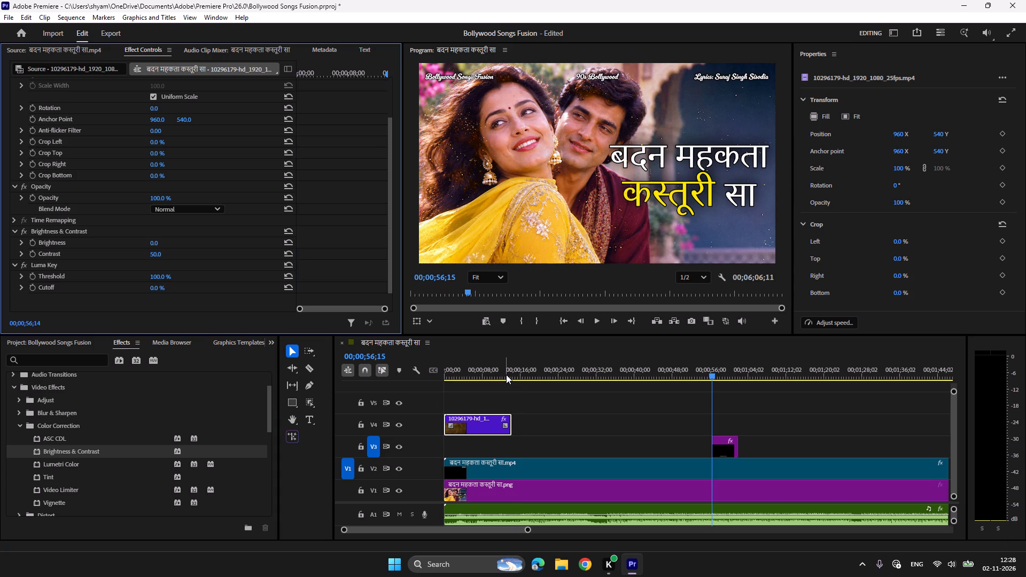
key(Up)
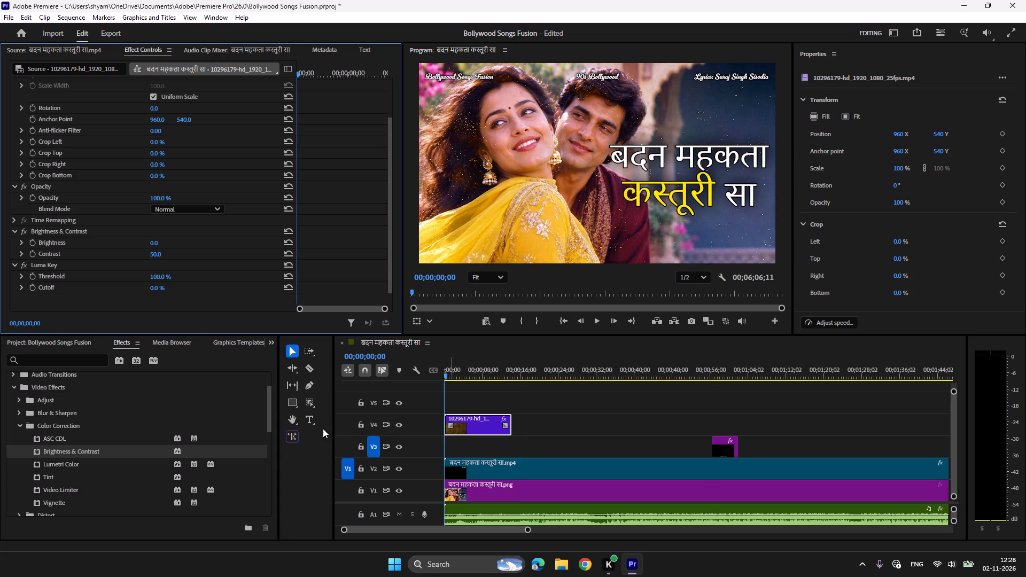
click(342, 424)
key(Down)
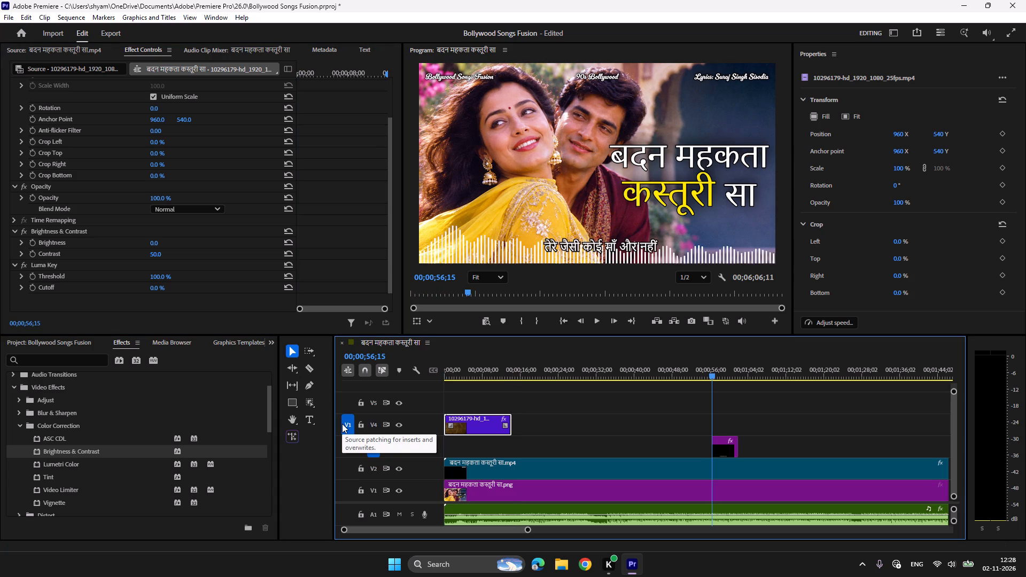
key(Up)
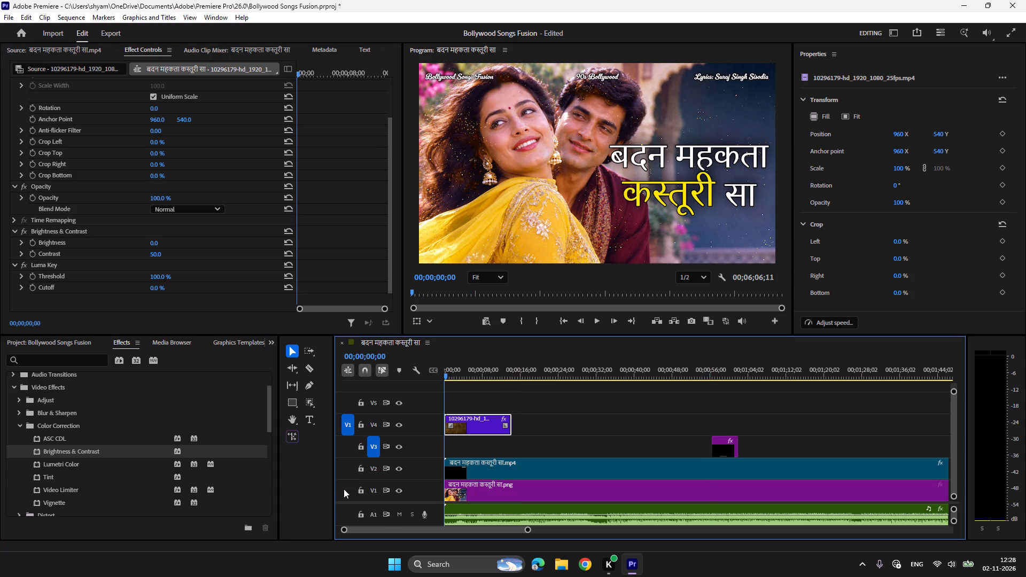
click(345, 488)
Place the playhead at the golden particles clip's end, 00;00;14;11, and target track V4 instead of V3.
click(510, 374)
key(space)
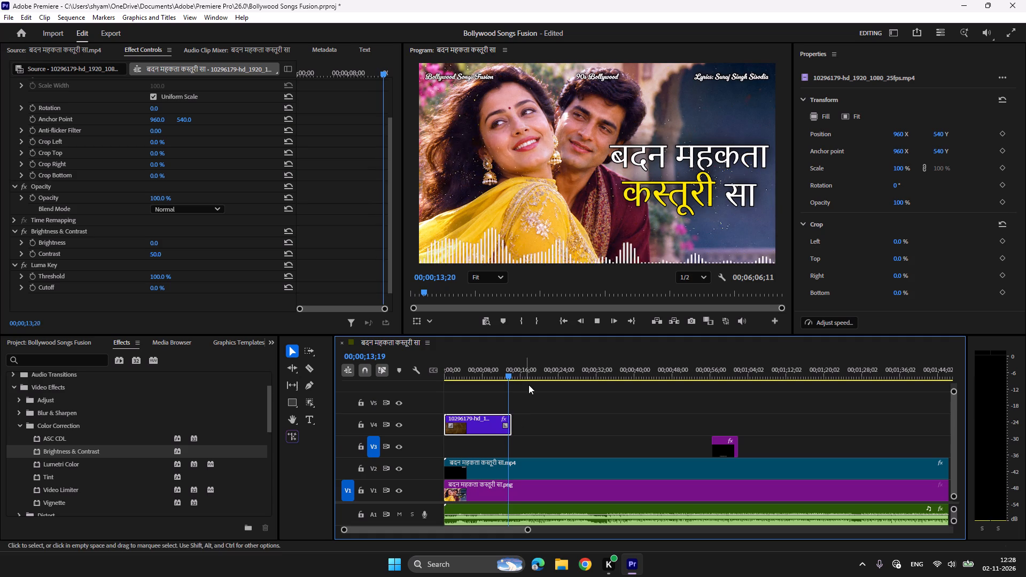
key(space)
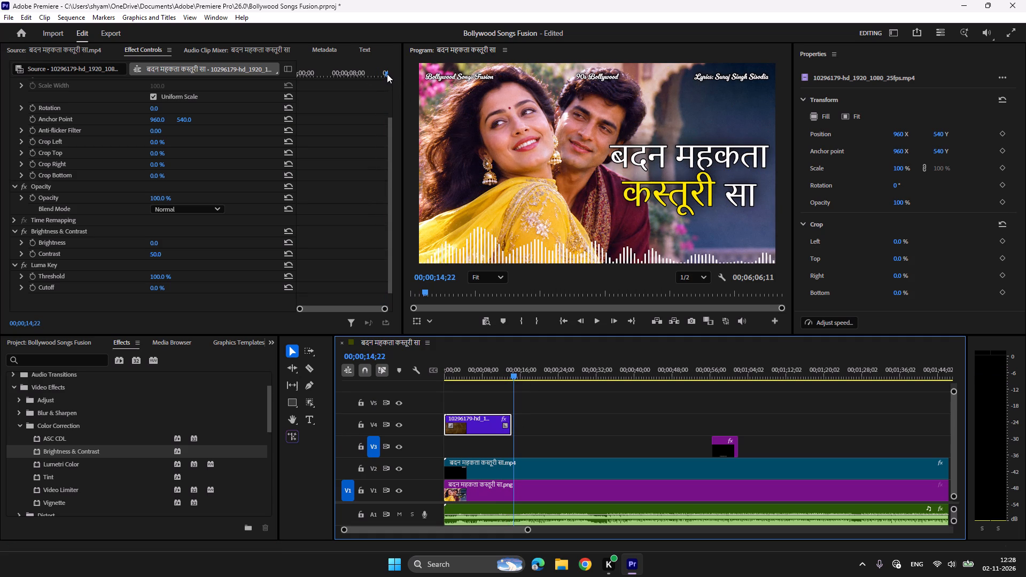
drag(386, 73, 394, 72)
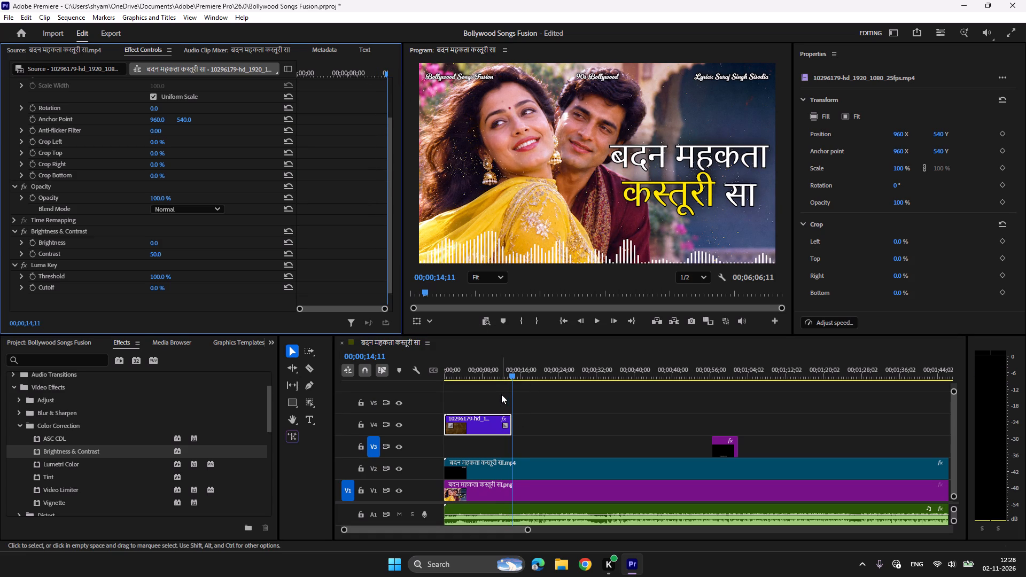
key(Right)
key(Left)
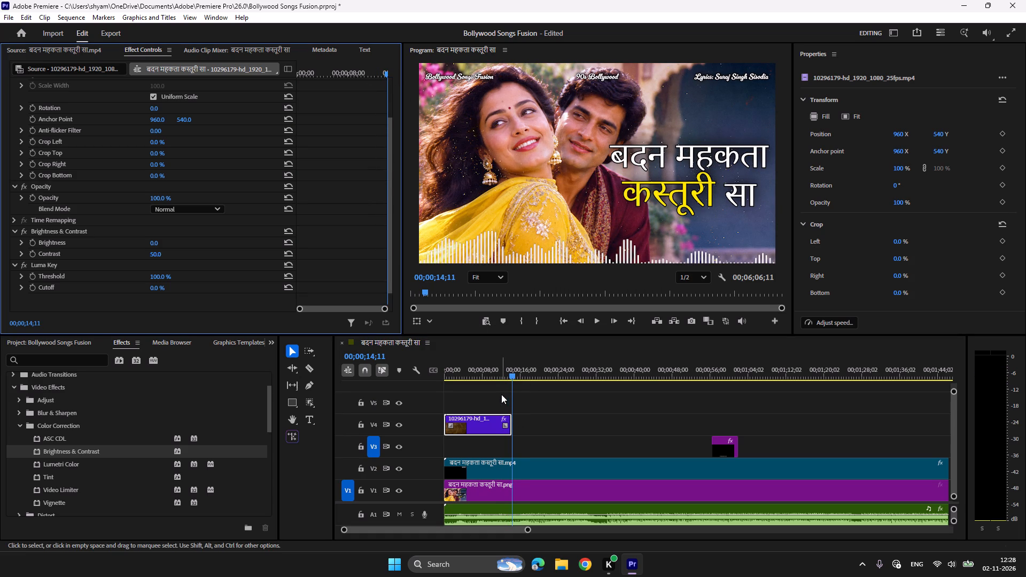
click(373, 423)
click(371, 448)
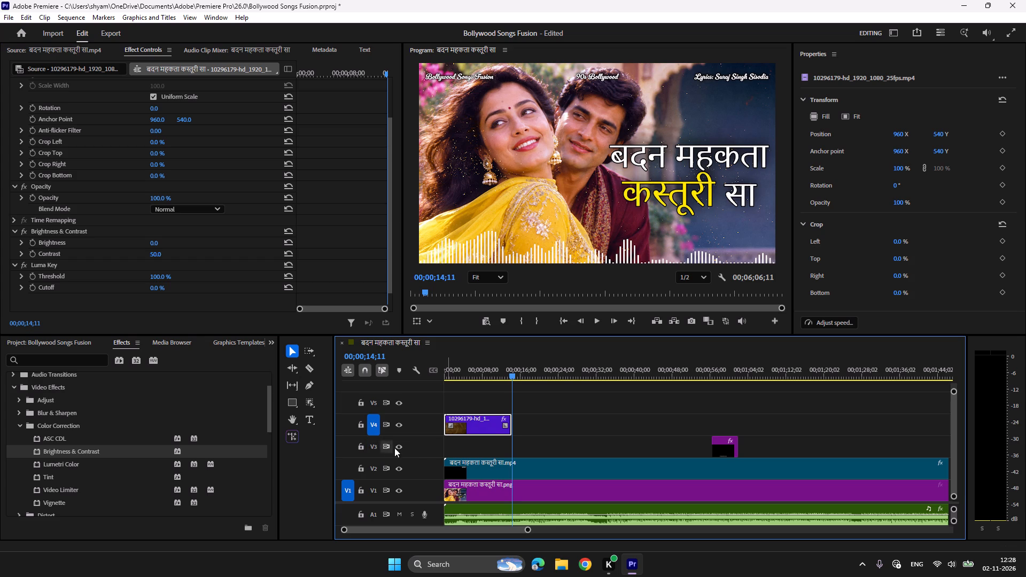
Copy the golden particles clip and paste 25 copies end to end along V4 until they run past the song's end.
key(ctrl+c)
key(ctrl+v)
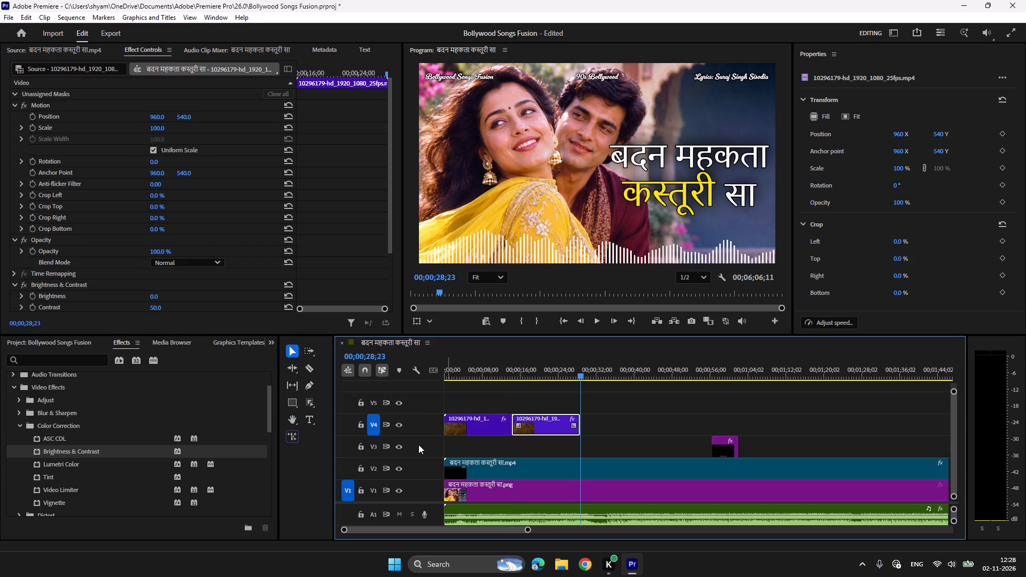
key(ctrl+v)
key(ctrl+v)
key(ctrl+v)
key(ctrl+v)
key(ctrl+v)
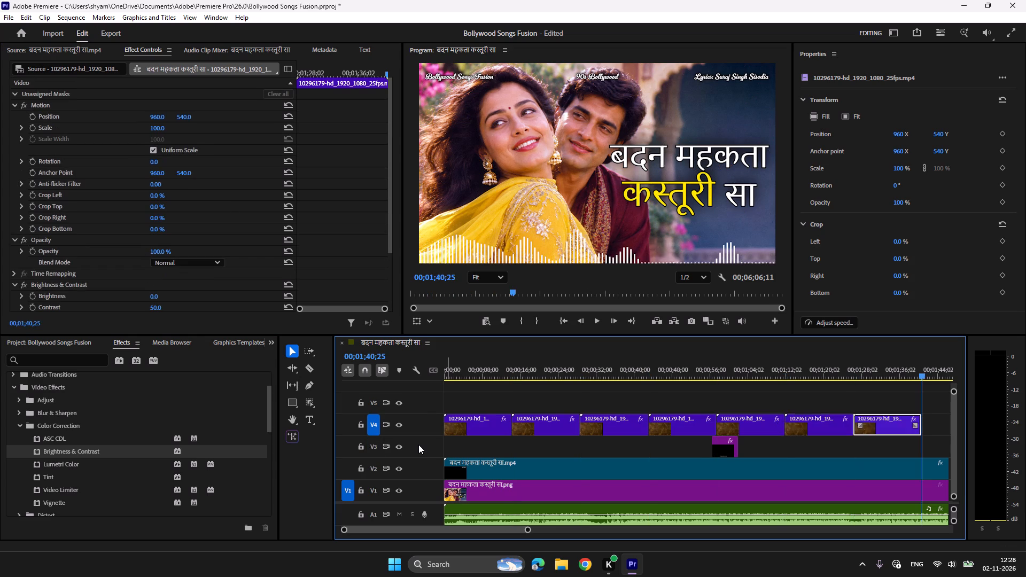
key(ctrl+v)
key(ctrl+v)
key(ctrl+v)
key(ctrl+v)
key(ctrl+v)
key(ctrl+v)
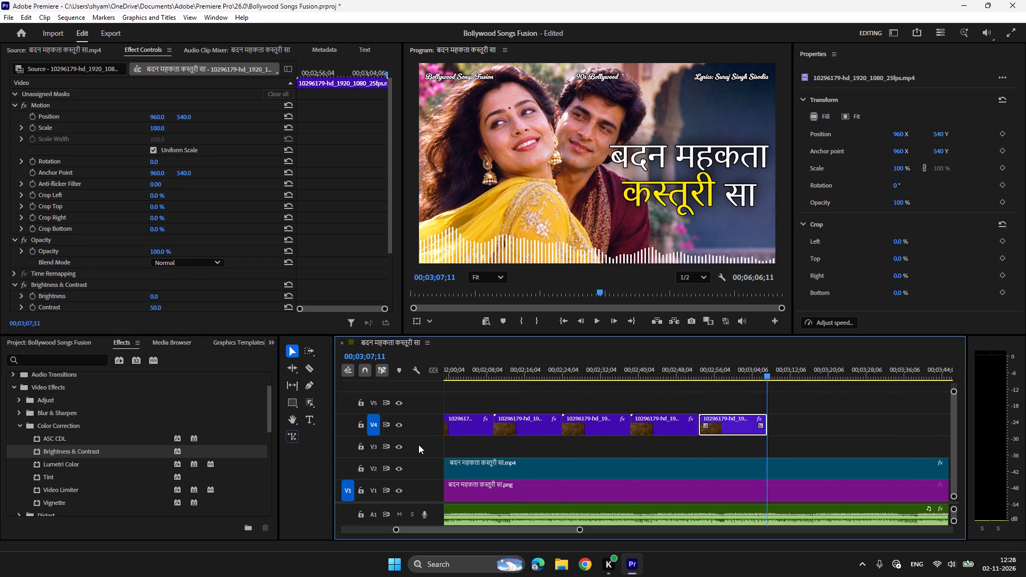
key(ctrl+v)
key(ctrl+v)
key(ctrl+v)
key(ctrl+v)
key(ctrl+v)
key(ctrl+v)
key(ctrl+v)
key(ctrl+v)
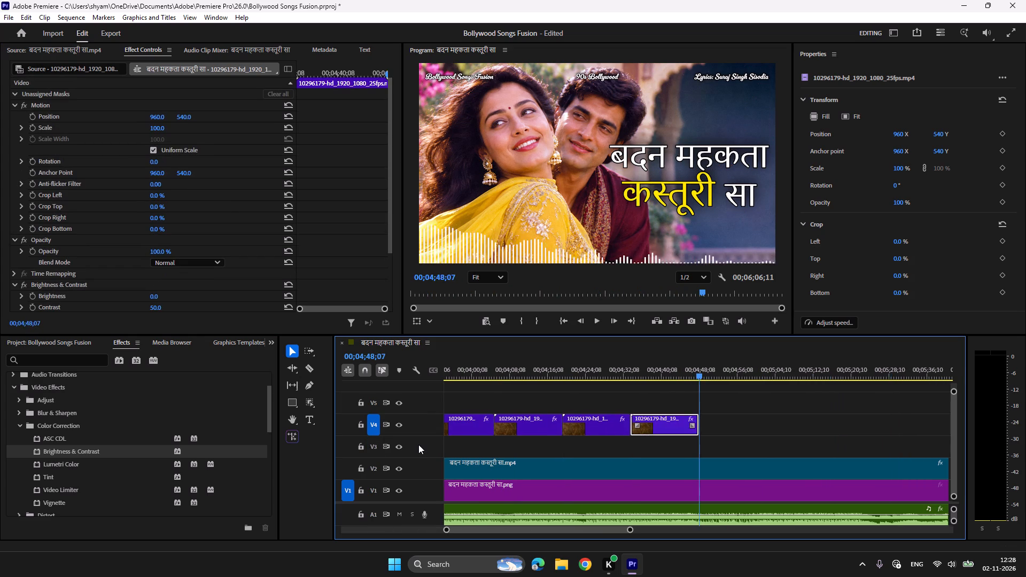
key(ctrl+v)
key(ctrl+v)
key(ctrl+v)
key(ctrl+v)
key(ctrl+v)
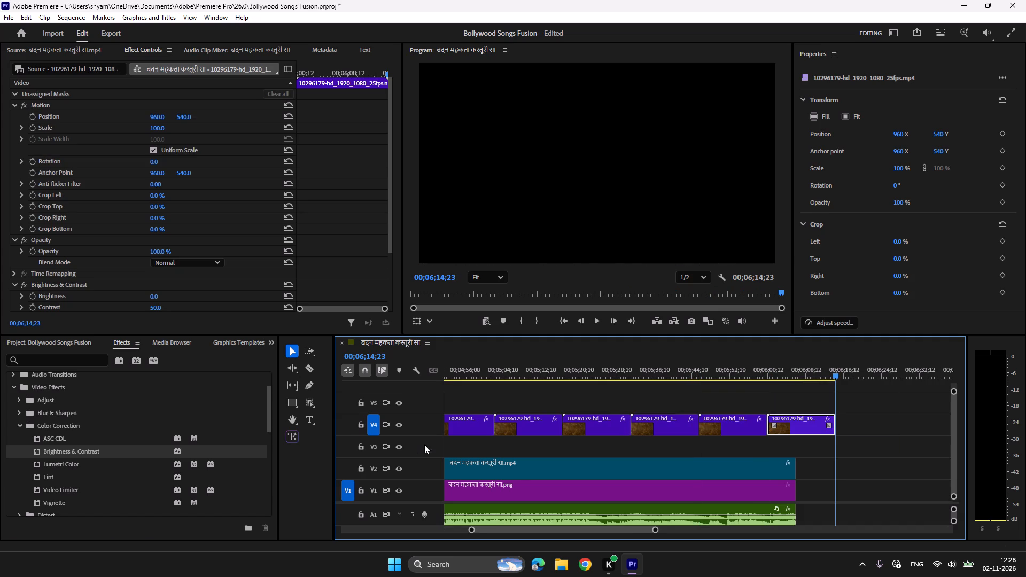
Trim the last golden particles copy on V4 to end with the image, waveform and audio at 00;06;06;11.
drag(835, 417, 801, 419)
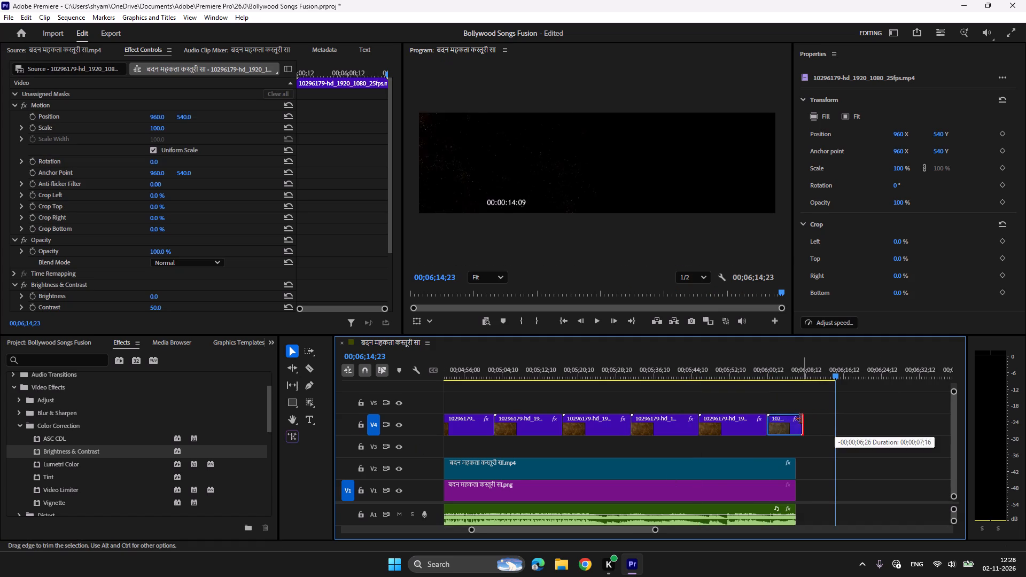
drag(801, 419, 795, 420)
Play the sequence from its start to check the repeated particles overlay, with no clip selected.
drag(519, 525, 399, 538)
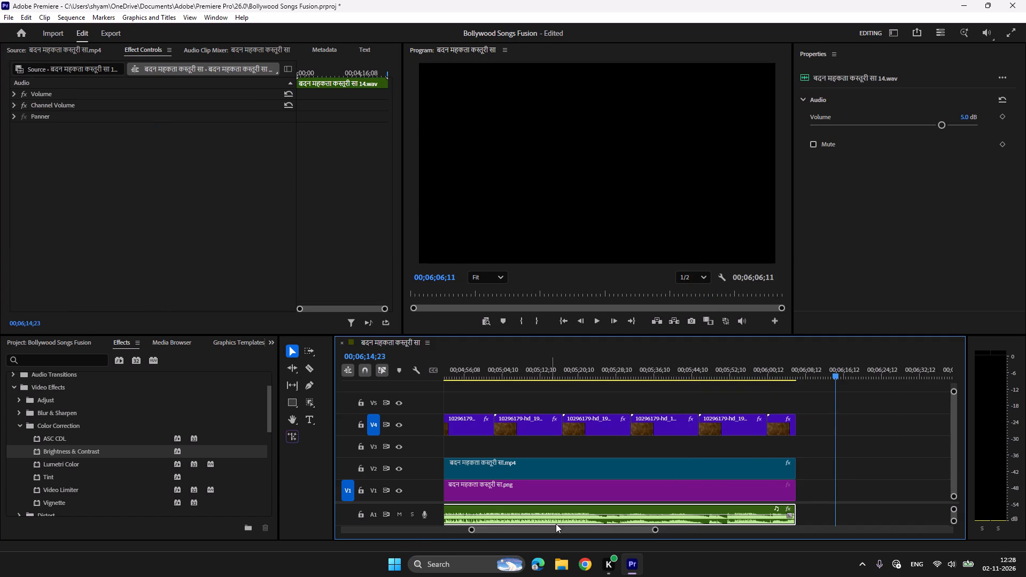
drag(571, 527, 396, 533)
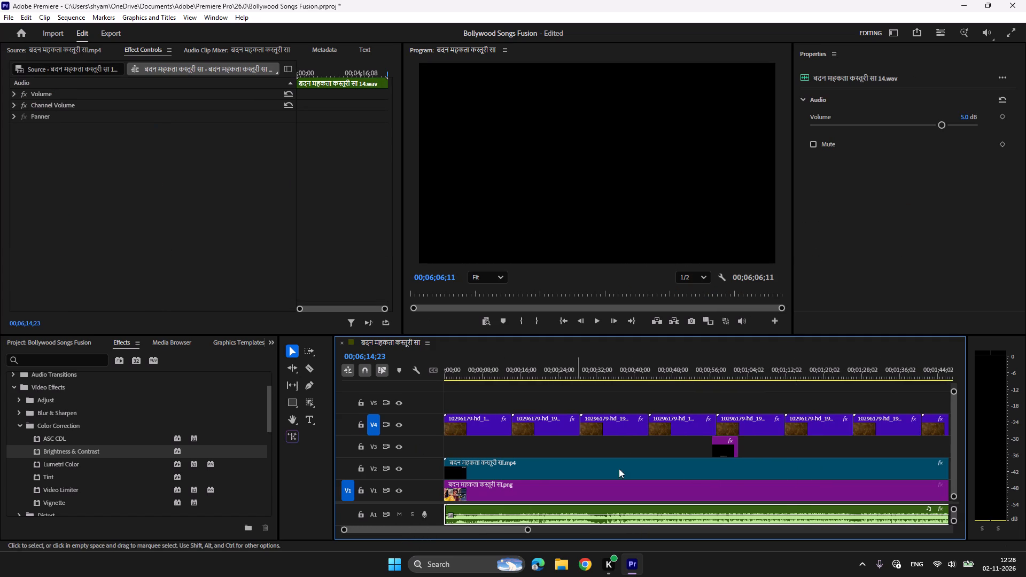
click(594, 366)
drag(475, 365, 402, 365)
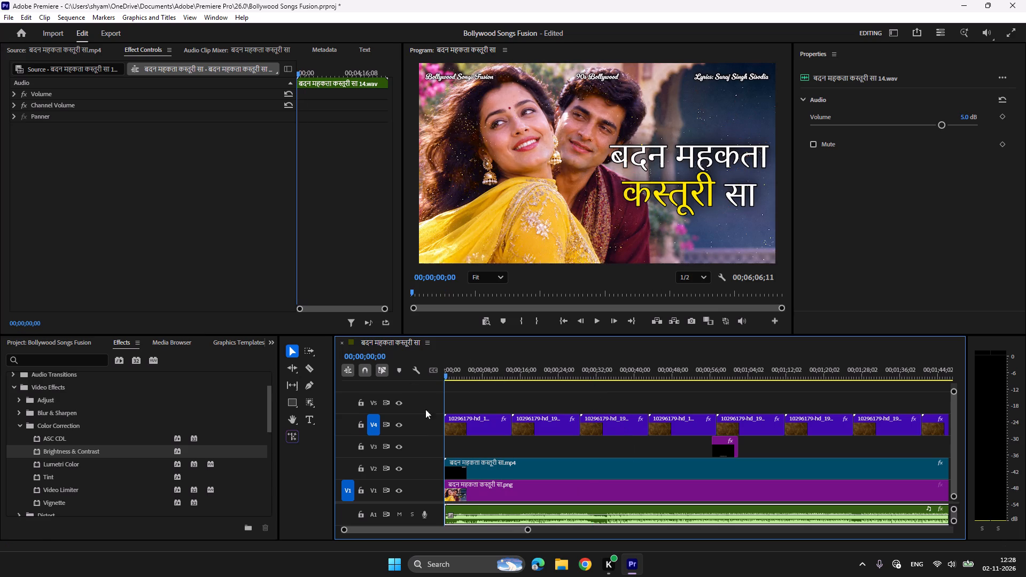
key(space)
click(476, 439)
click(488, 445)
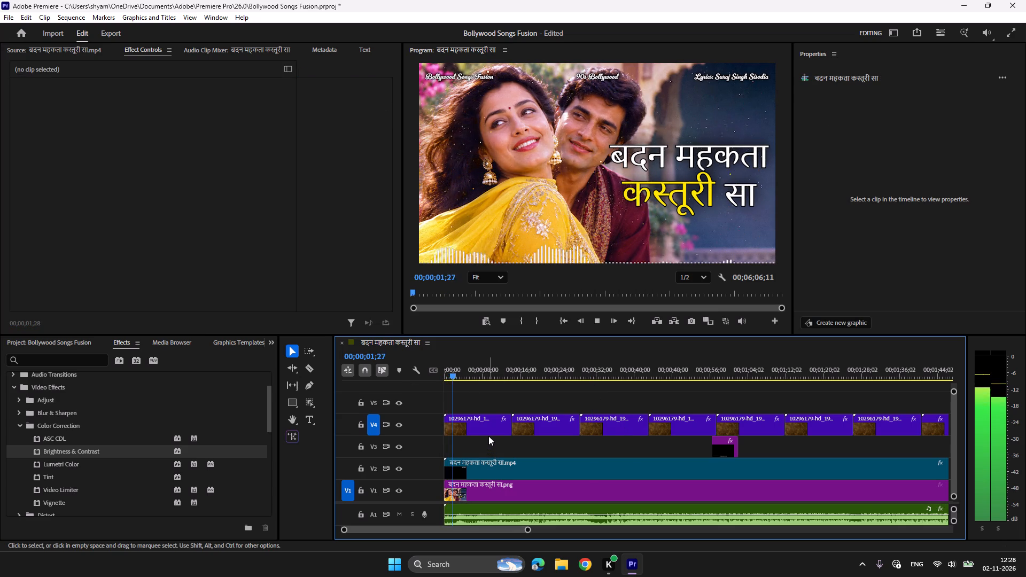
In File Explorer's Bollywood Songs folder, rename New Text Document.txt as "279. बदन महकता कस्तूरी सा", taking the song title from clipboard history.
click(564, 561)
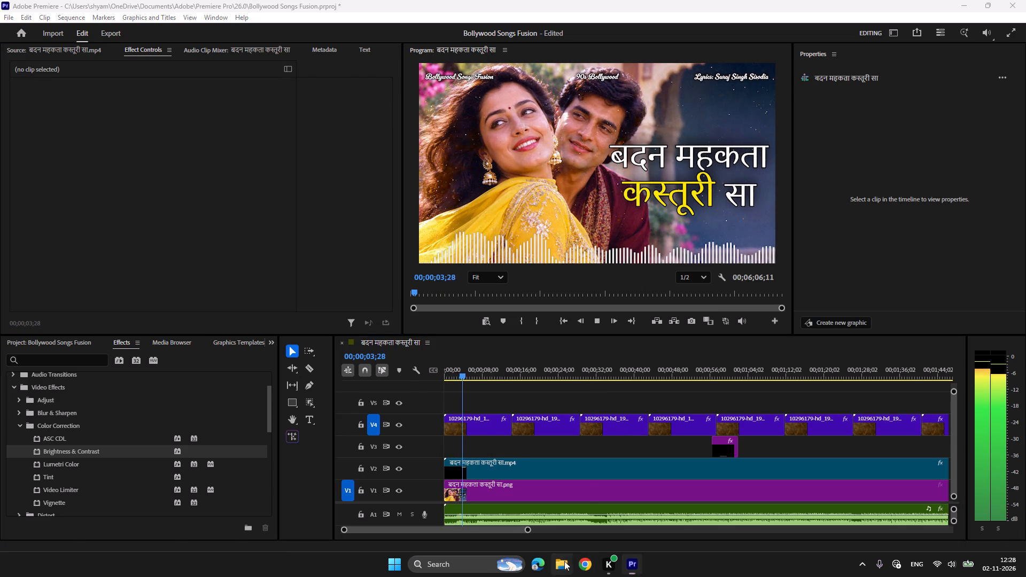
click(33, 219)
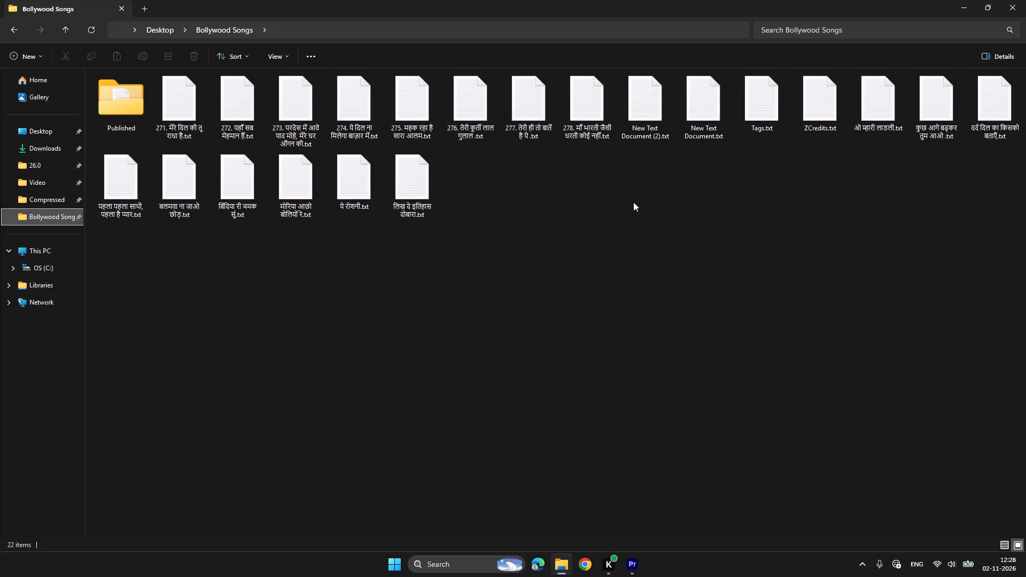
click(706, 135)
click(713, 136)
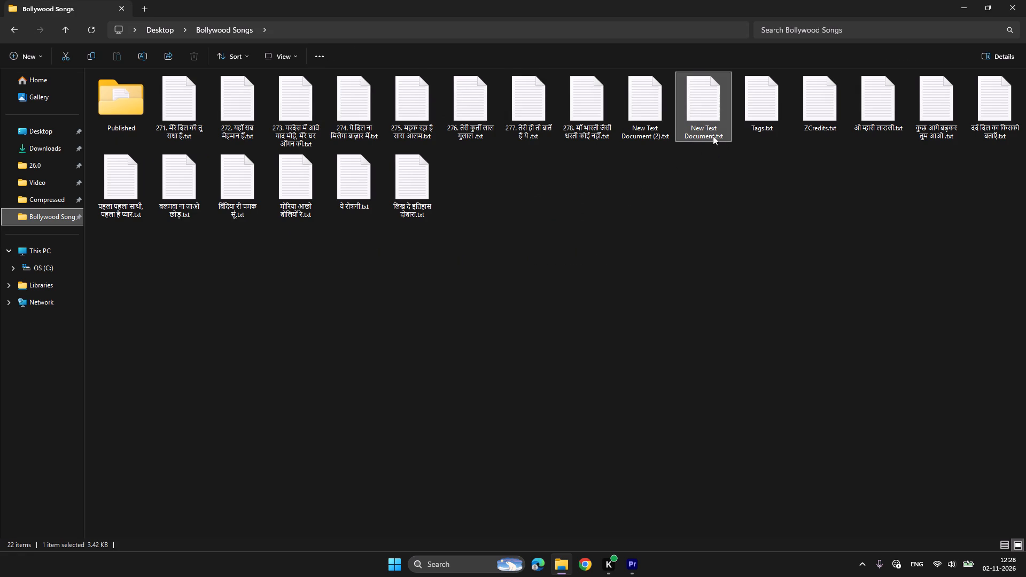
text(279)
text(.)
key(space)
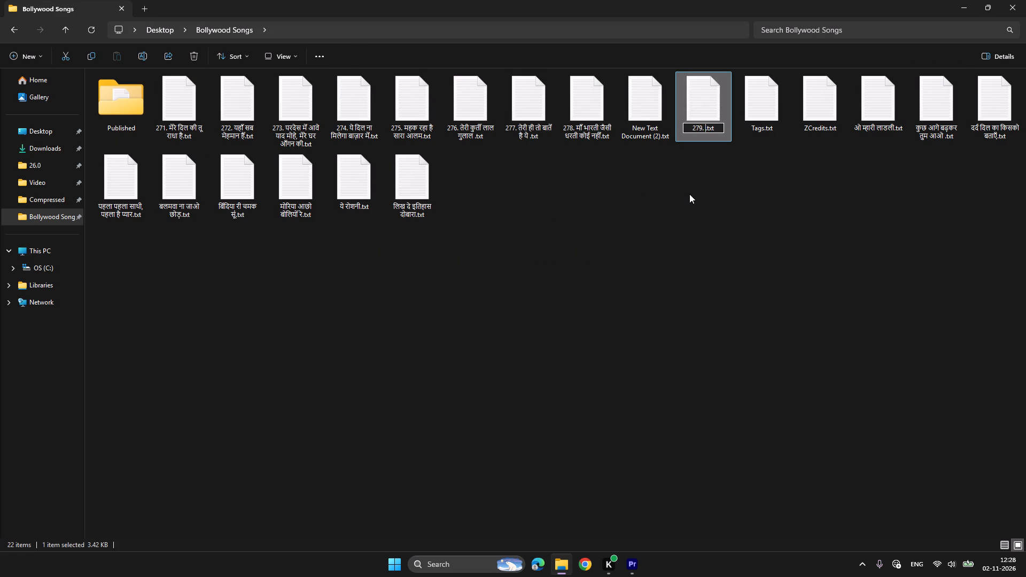
key(super+v)
click(781, 331)
key(ctrl+v)
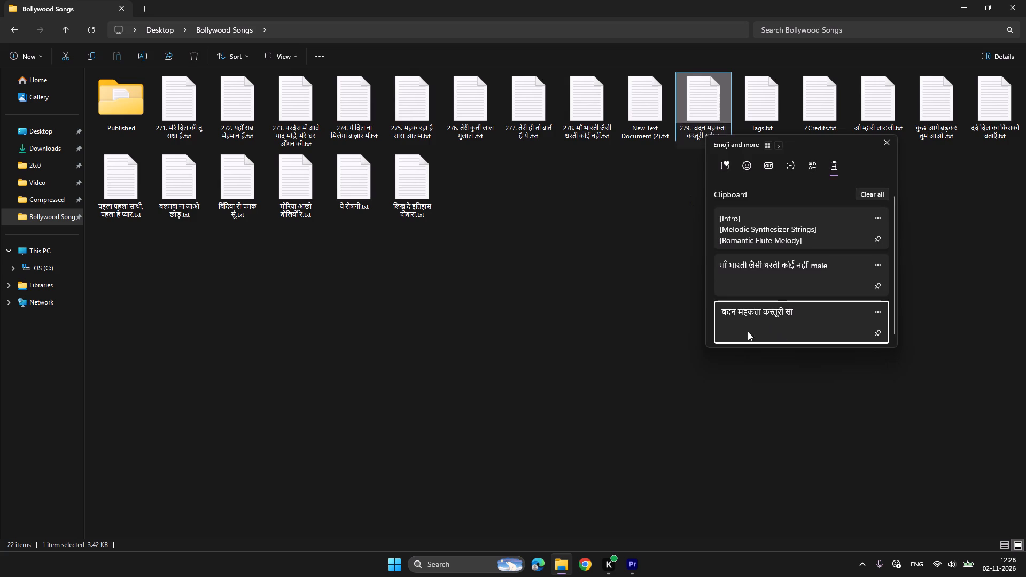
click(654, 335)
Open the renamed 279 lyrics file in Notepad and look through the opening lyrics.
double_click(704, 85)
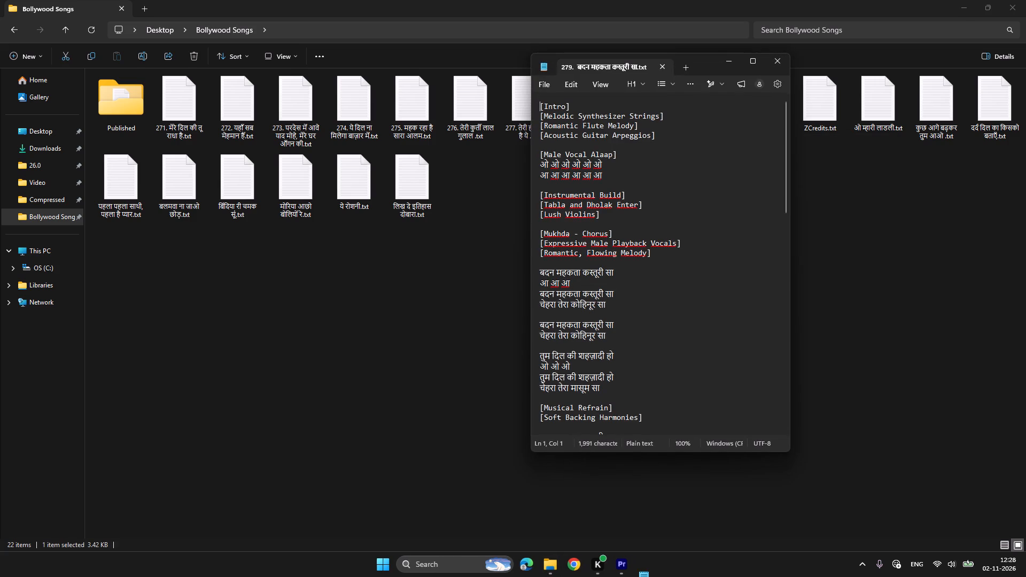
scroll(667, 346, down, 2)
Back in Premiere Pro, select the तेरे जैसी कोई माँ और नहीं title clip and target track V3 instead of V4.
click(617, 572)
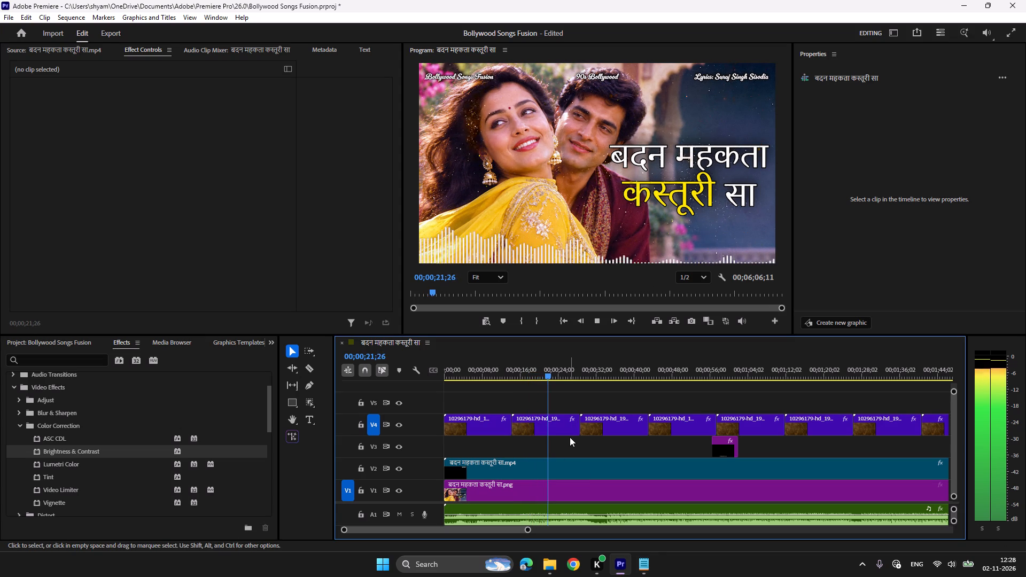
key(space)
key(space)
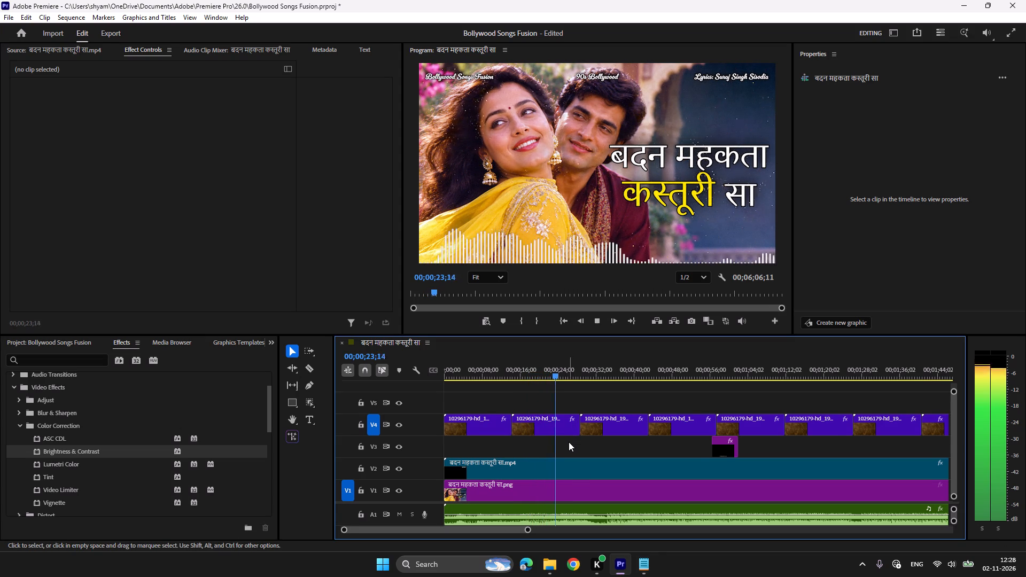
scroll(569, 442, down, 4)
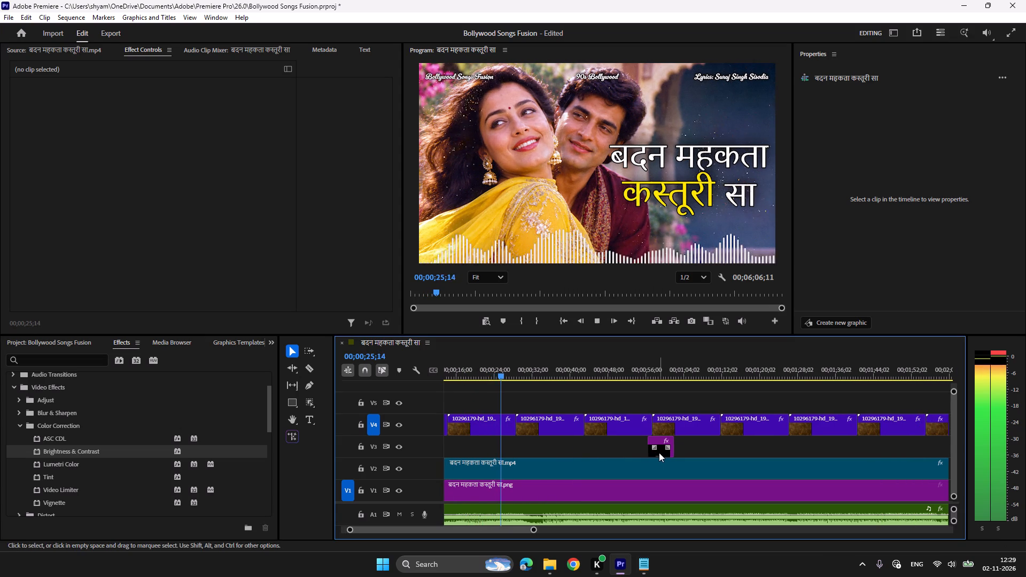
click(660, 453)
click(372, 449)
click(375, 426)
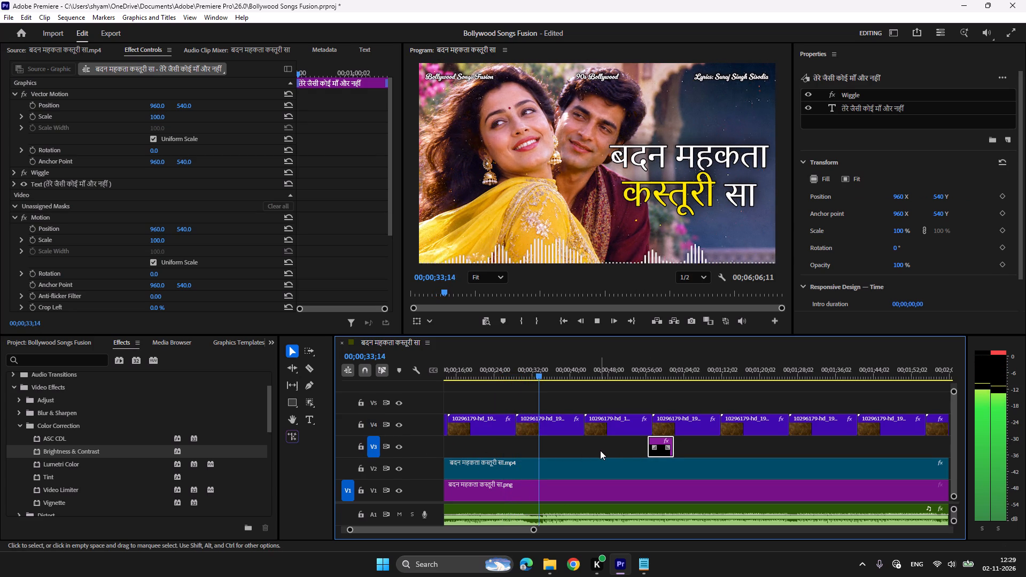
Listen onward from about 00;00;33;14 for where the first sung line of the lyrics begins.
key(space)
key(space)
key(space)
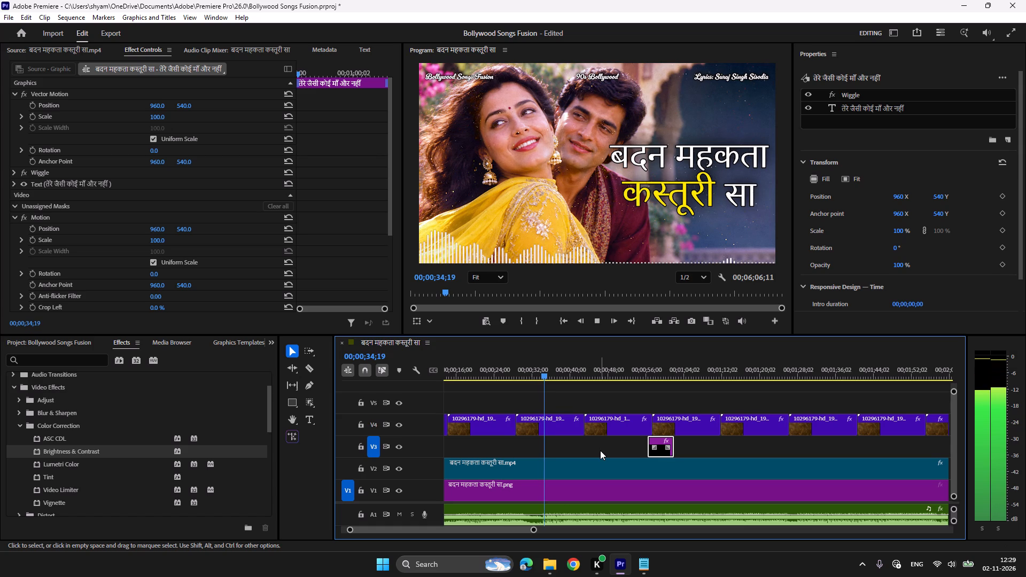
key(space)
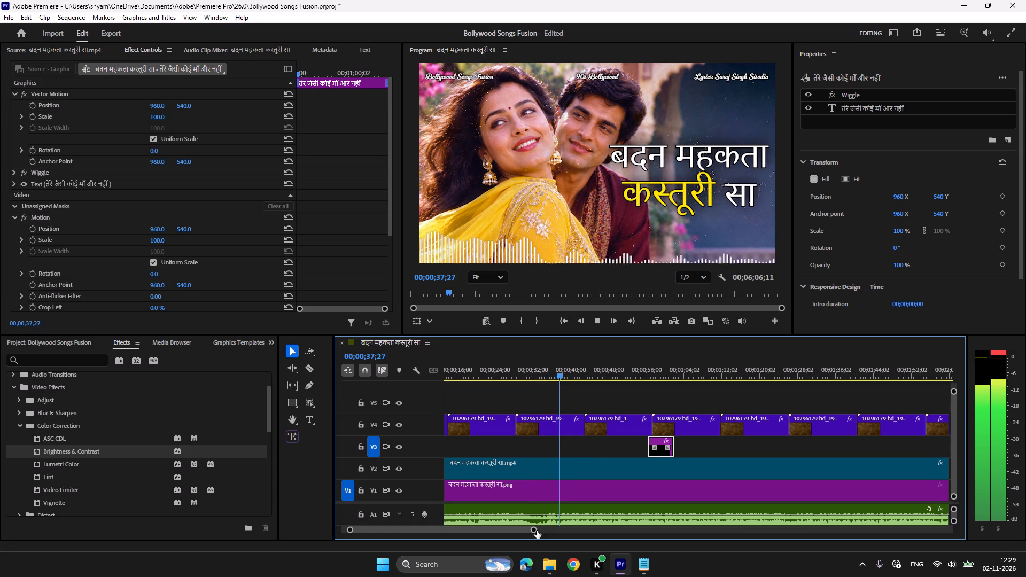
drag(535, 531, 499, 531)
scroll(594, 462, down, 8)
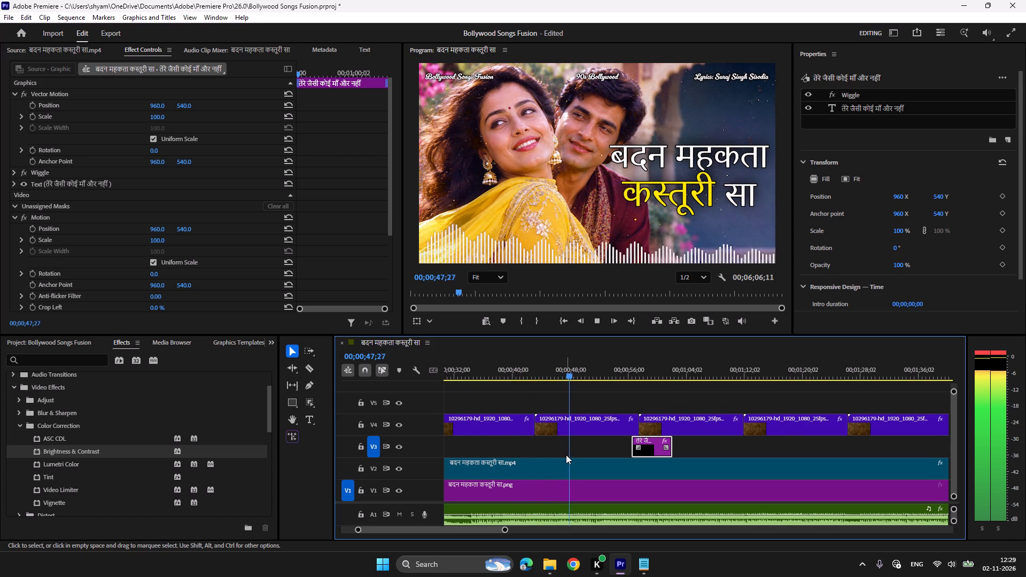
Replay the vocal entry around 00;00;47 and move the तेरे जैसी कोई माँ और नहीं title clip to start at about 00;00;47;08, playing it back.
key(space)
click(563, 371)
key(space)
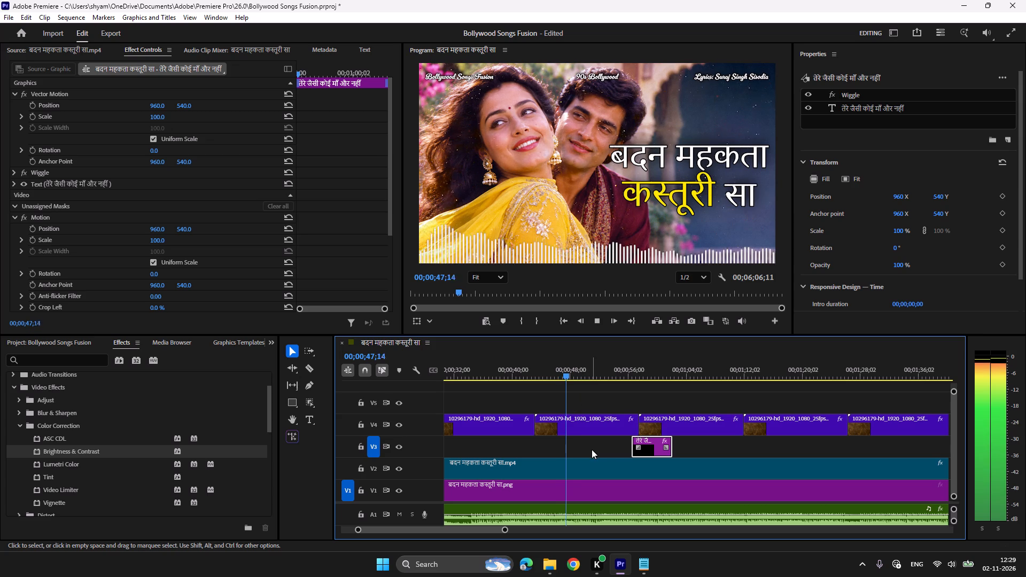
key(space)
click(564, 372)
key(space)
key(space)
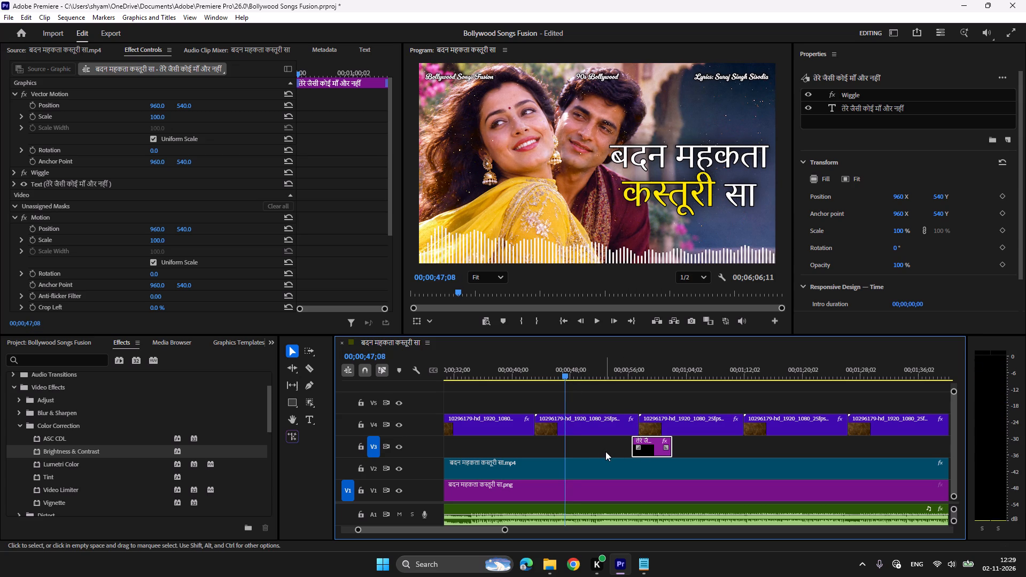
key(space)
key(space)
drag(652, 449, 589, 448)
key(space)
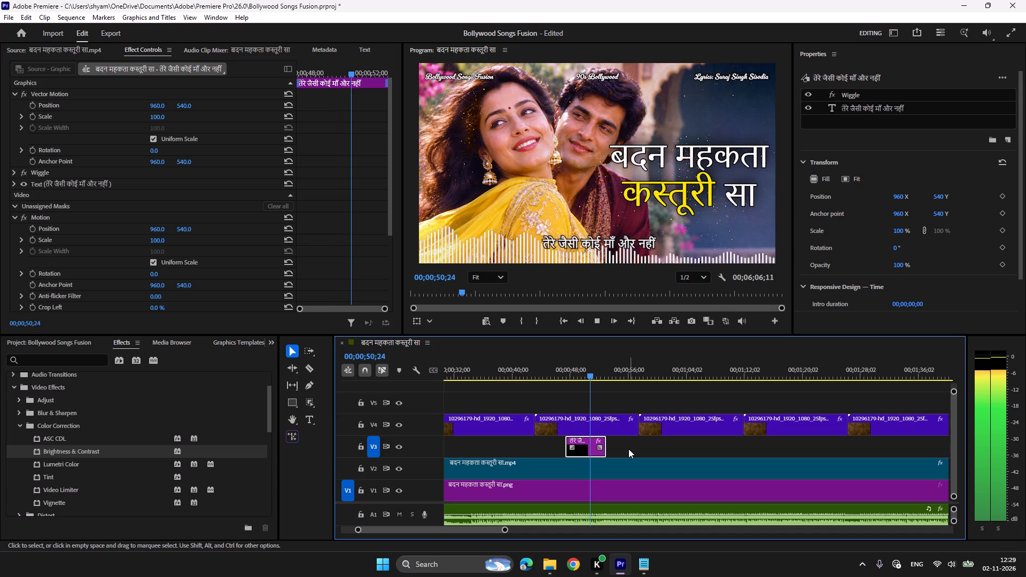
Stop playback and trim the end of the तेरे जैसी कोई माँ और नहीं title clip on V3 to about 00;00;51;25.
key(space)
drag(604, 442, 601, 442)
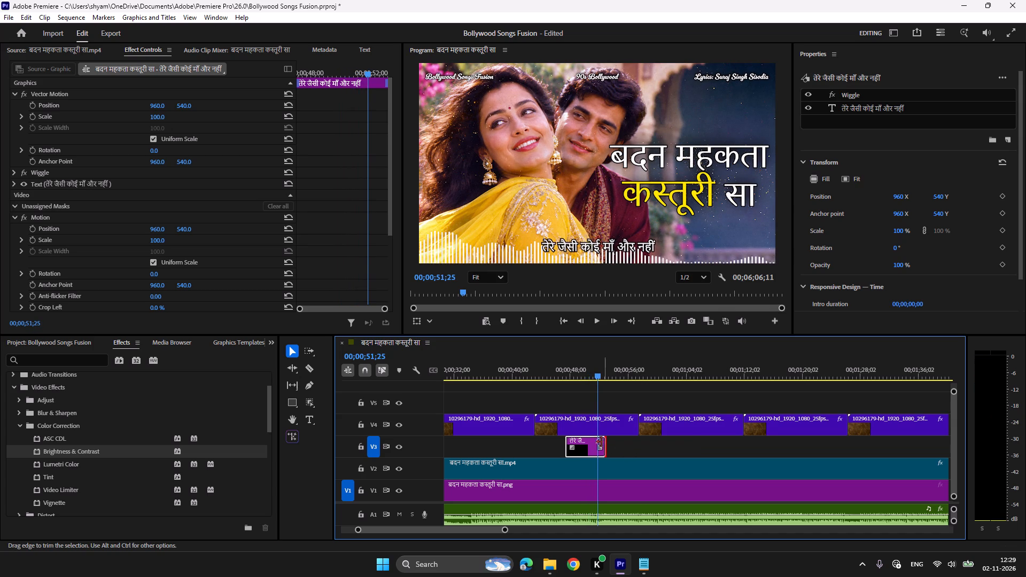
drag(601, 442, 598, 442)
Replace the title's text with the copied lyric line बदन महकता कस्तूरी सा and play it back from the vocal entry.
click(581, 371)
key(t)
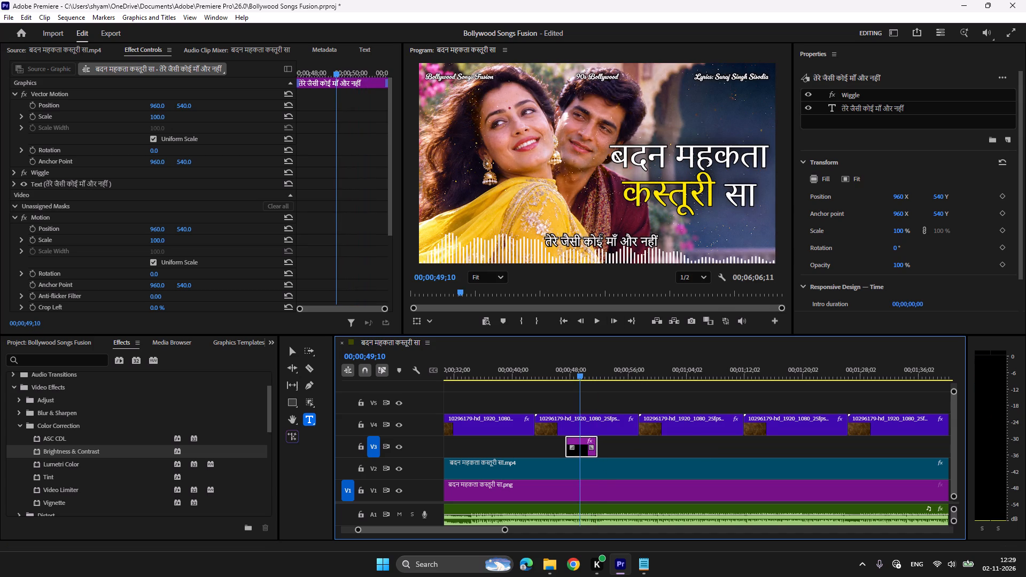
click(598, 239)
key(ctrl+a)
key(ctrl+v)
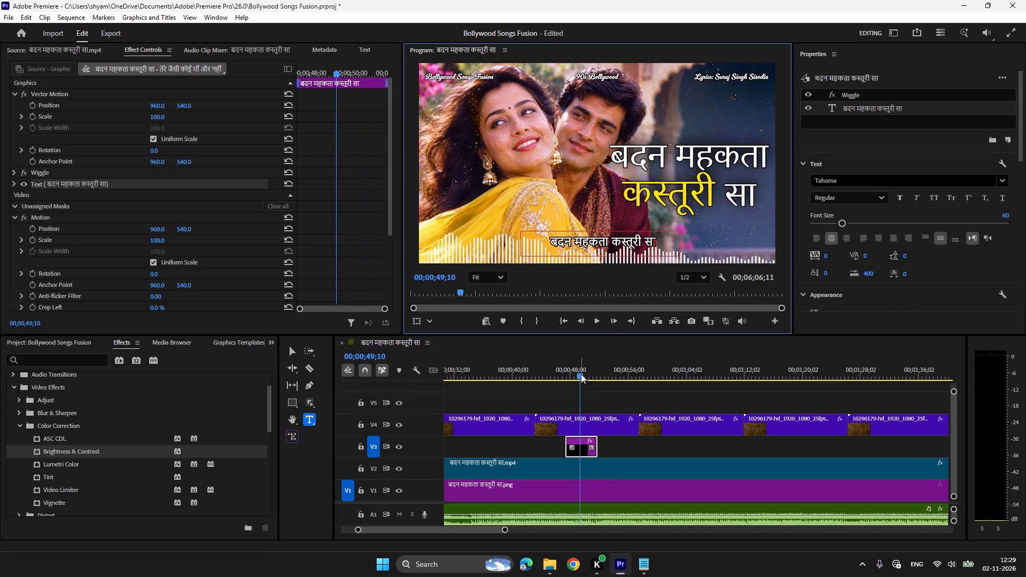
click(564, 366)
key(space)
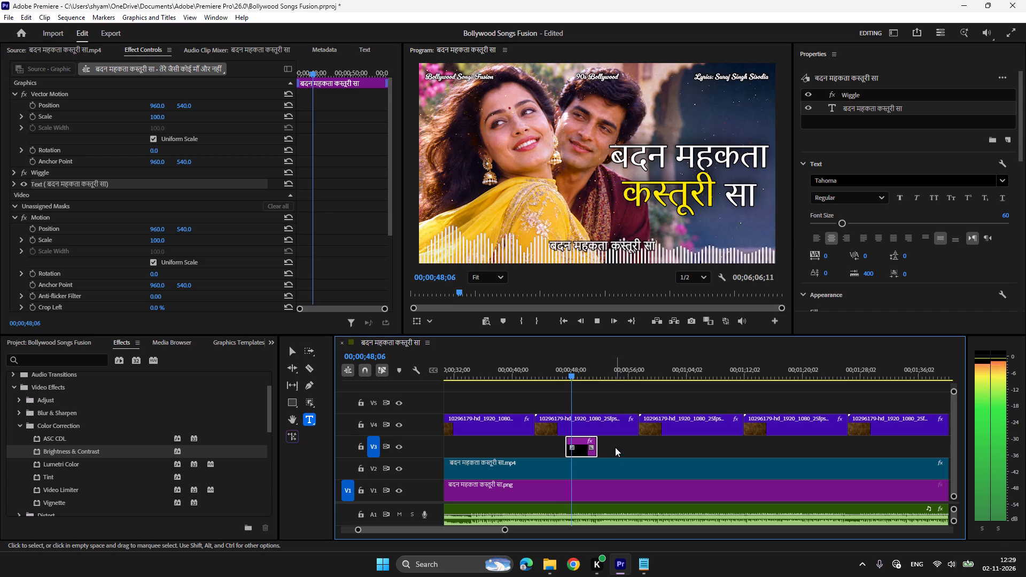
Shift the बदन महकता कस्तूरी सा title clip slightly to start at 00;00;47;15, checking its timing by playback.
click(563, 373)
key(space)
key(space)
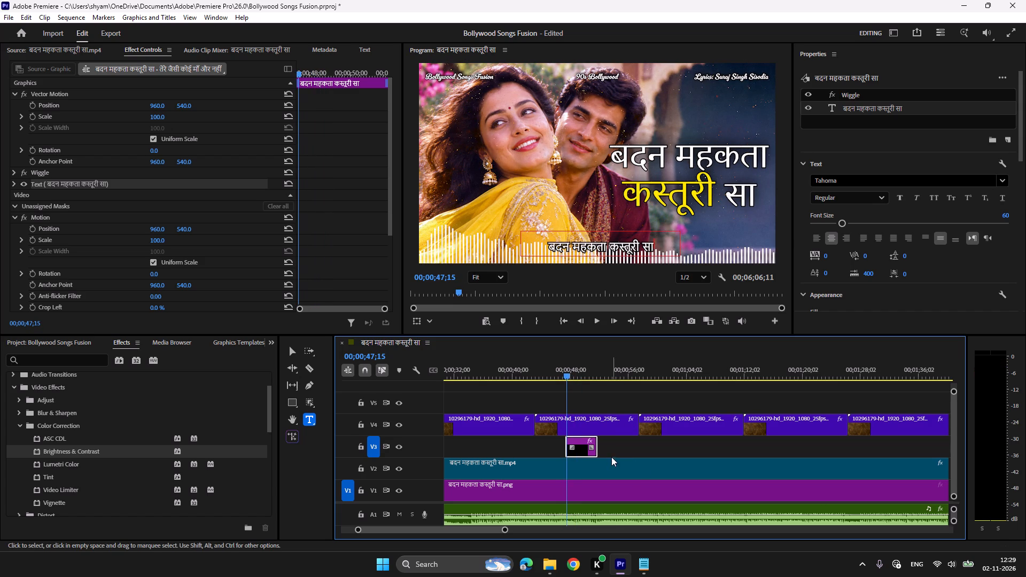
click(578, 441)
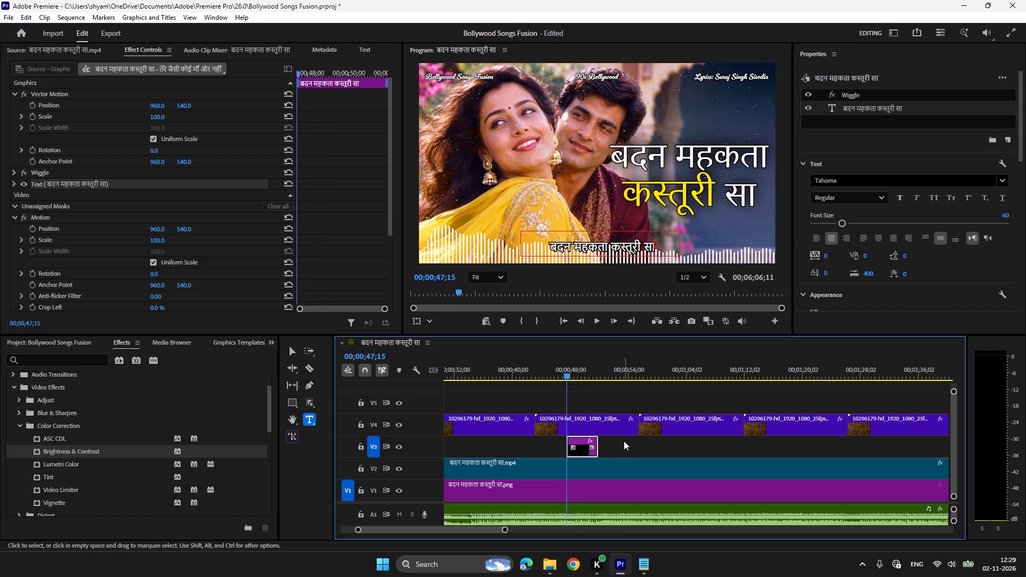
click(559, 372)
key(space)
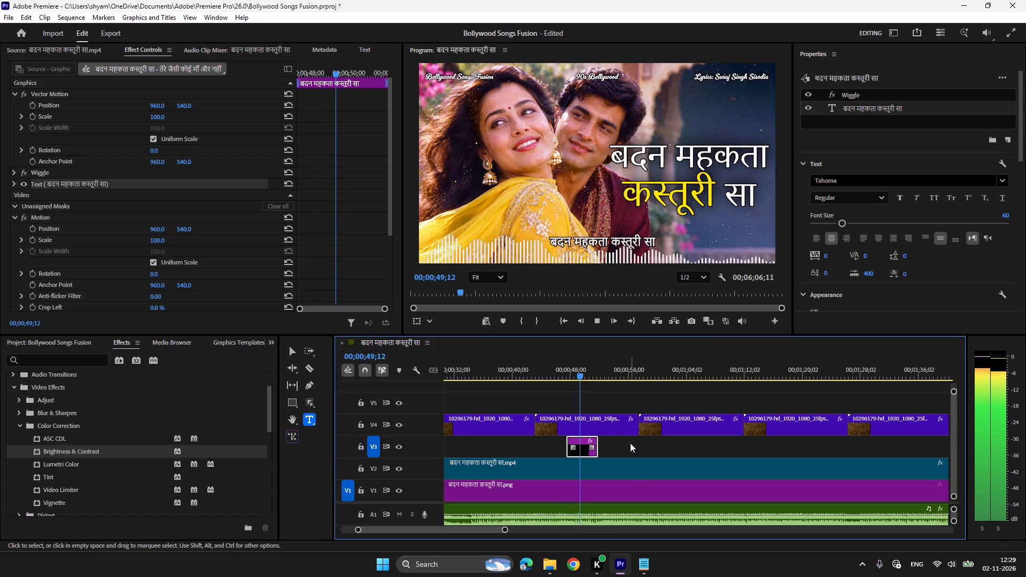
Listen for the repeated line, place a copy of the बदन महकता कस्तूरी सा title on V3 at 00;00;56;06, and play it back.
scroll(630, 443, down, 1)
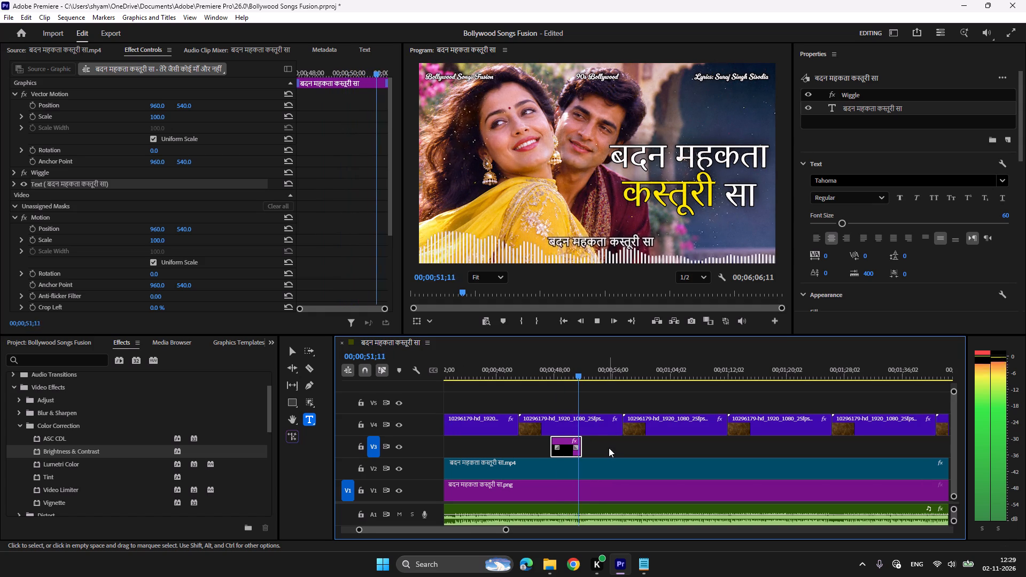
key(space)
key(space)
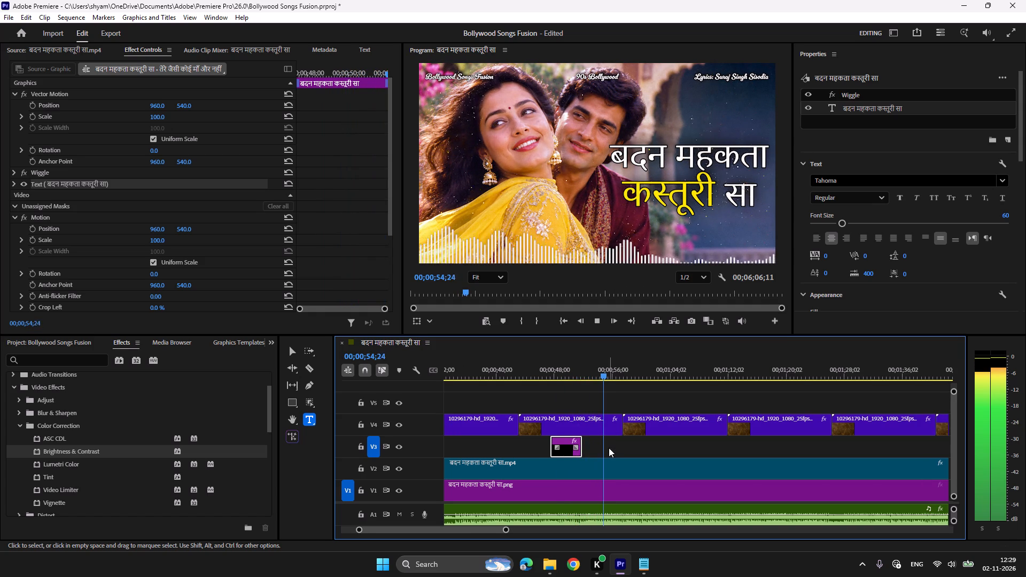
key(space)
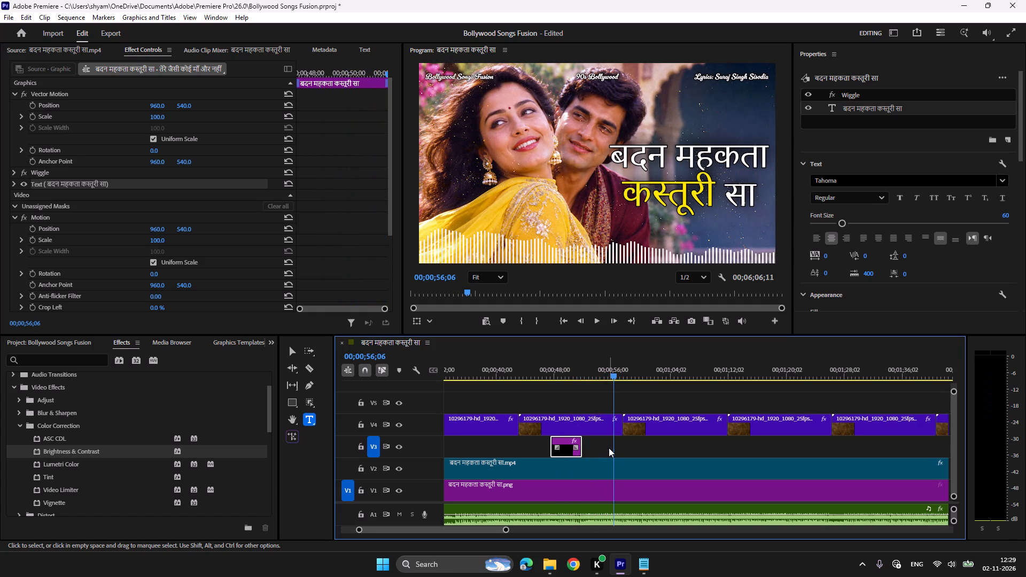
key(ctrl+c)
key(ctrl+v)
click(610, 371)
key(space)
scroll(659, 433, down, 4)
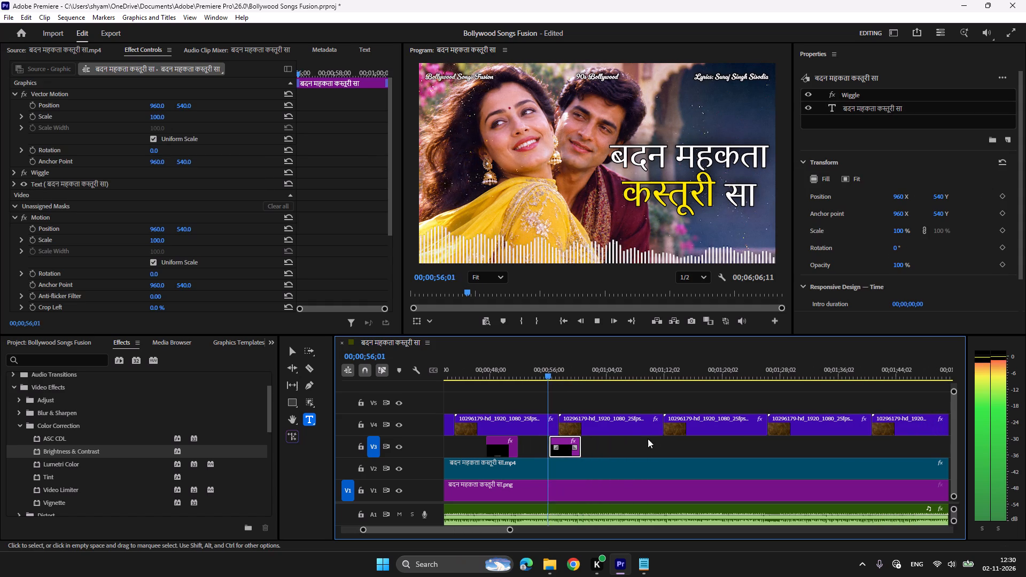
scroll(620, 448, down, 2)
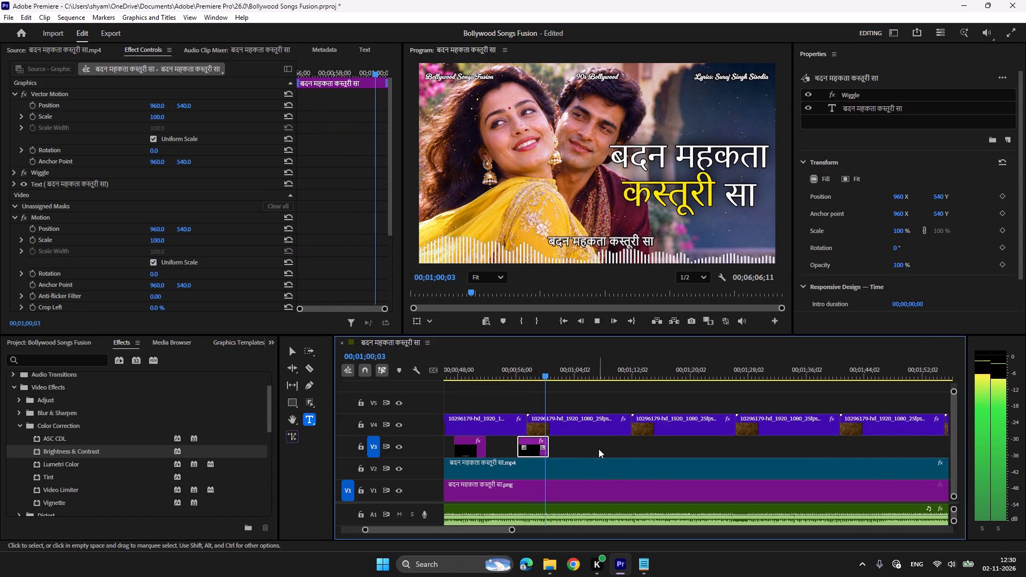
Place another copy of the बदन महकता कस्तूरी सा title on V3 directly after the second one, where the following line is sung.
key(space)
key(ctrl+c)
key(ctrl+v)
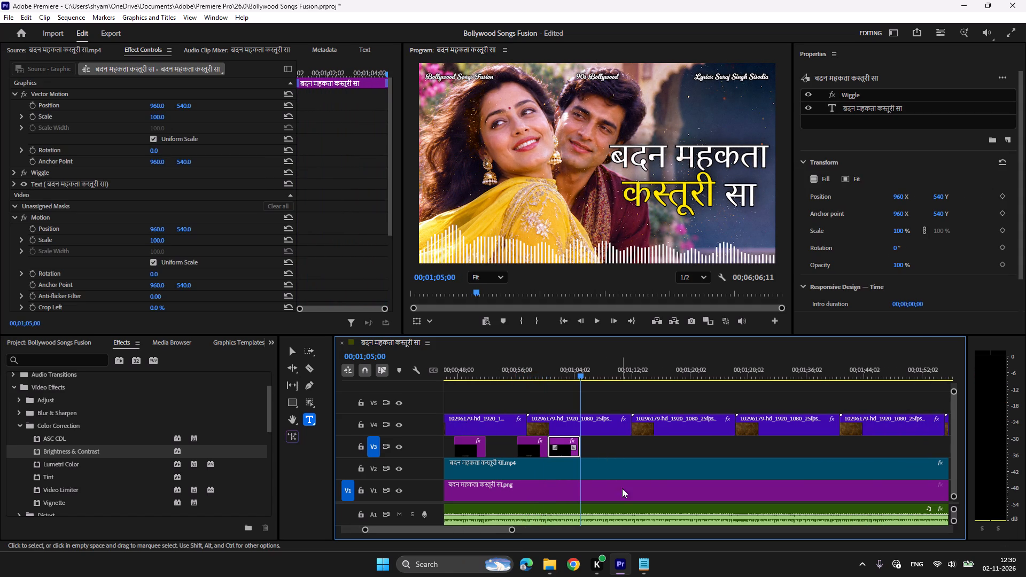
Copy the line चेहरा तेरा कोहिनूर सा from the lyrics in Notepad, replace the third Premiere title's text with it, and play it back.
click(646, 565)
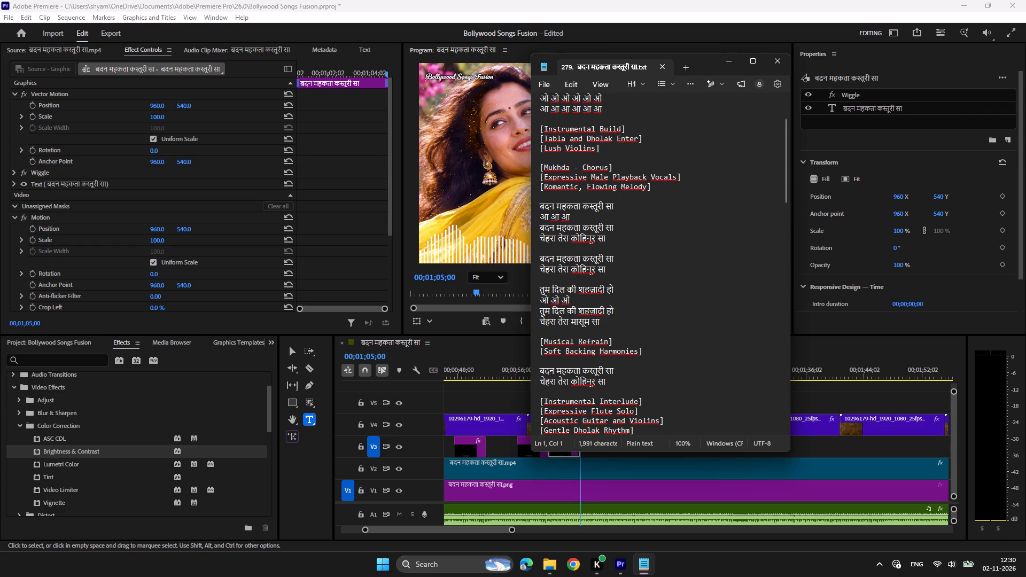
drag(617, 240, 525, 240)
key(ctrl+c)
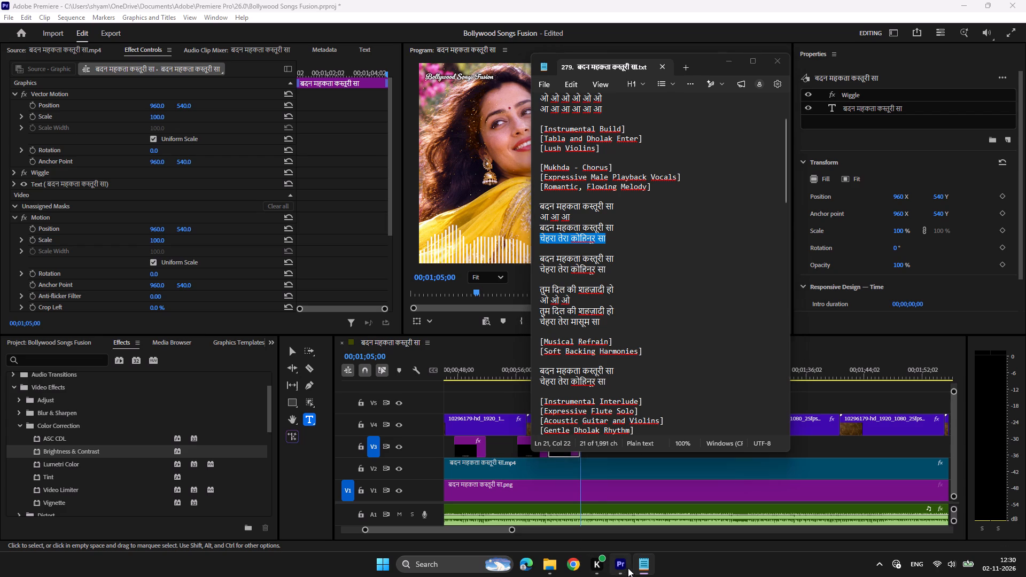
click(628, 568)
click(557, 373)
click(574, 249)
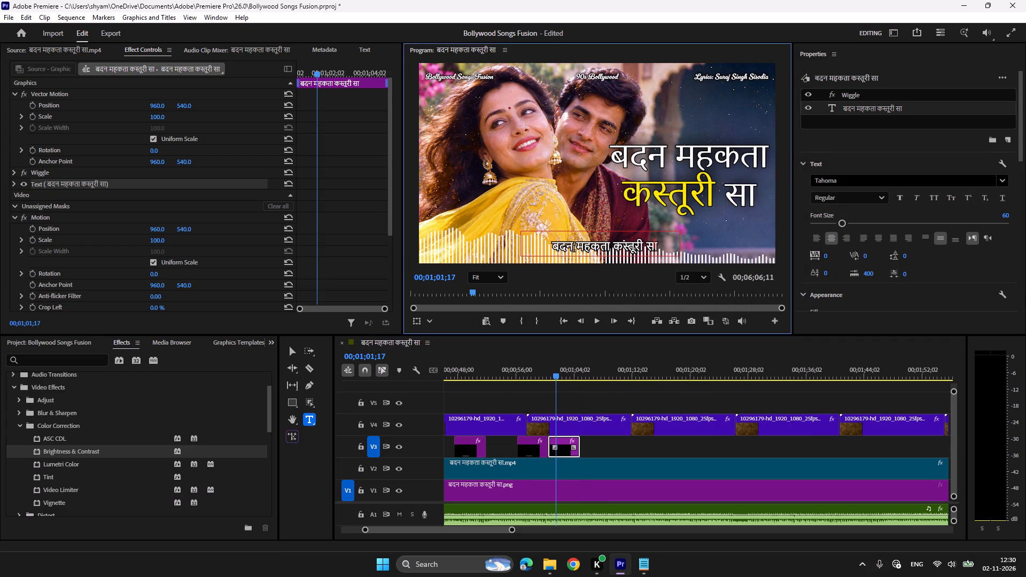
key(ctrl+a)
key(ctrl+v)
click(545, 367)
key(space)
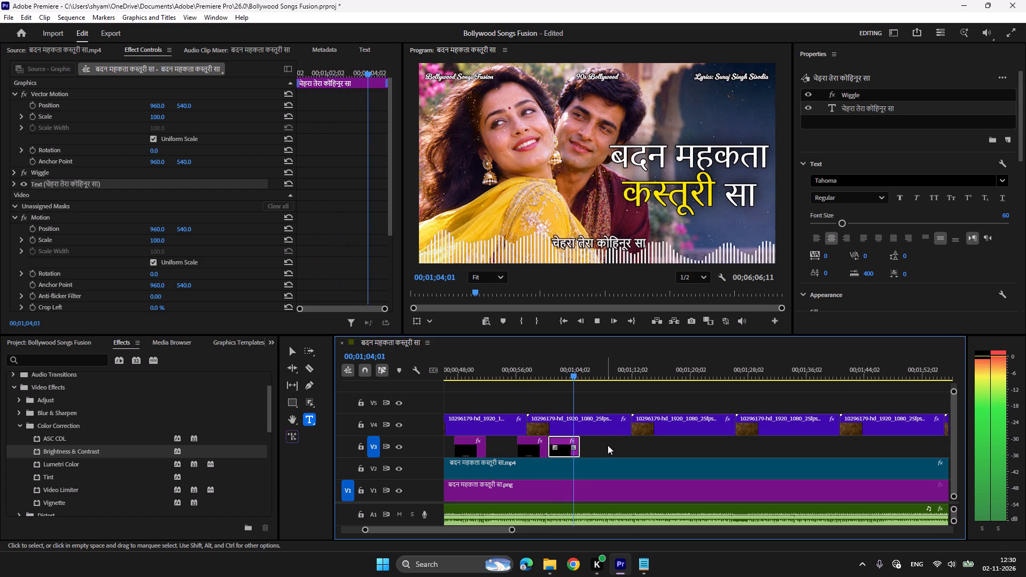
Duplicate the बदन महकता कस्तूरी सा and चेहरा तेरा कोहिनूर सा title pair on V3 at 00;01;04;27 and play through the copies.
key(space)
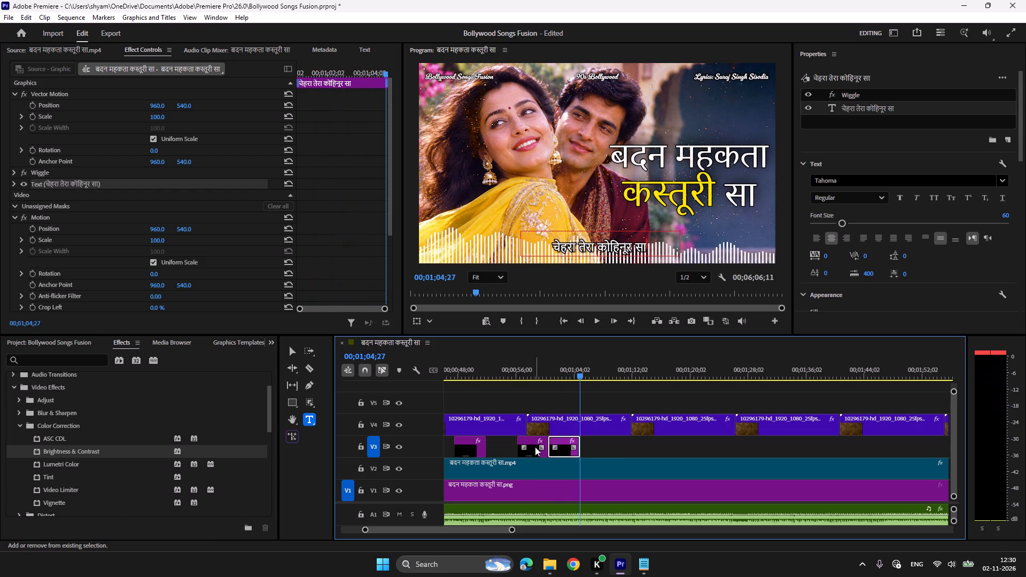
shift+click(535, 447)
key(ctrl+c)
key(ctrl+v)
click(574, 375)
key(space)
scroll(652, 447, down, 4)
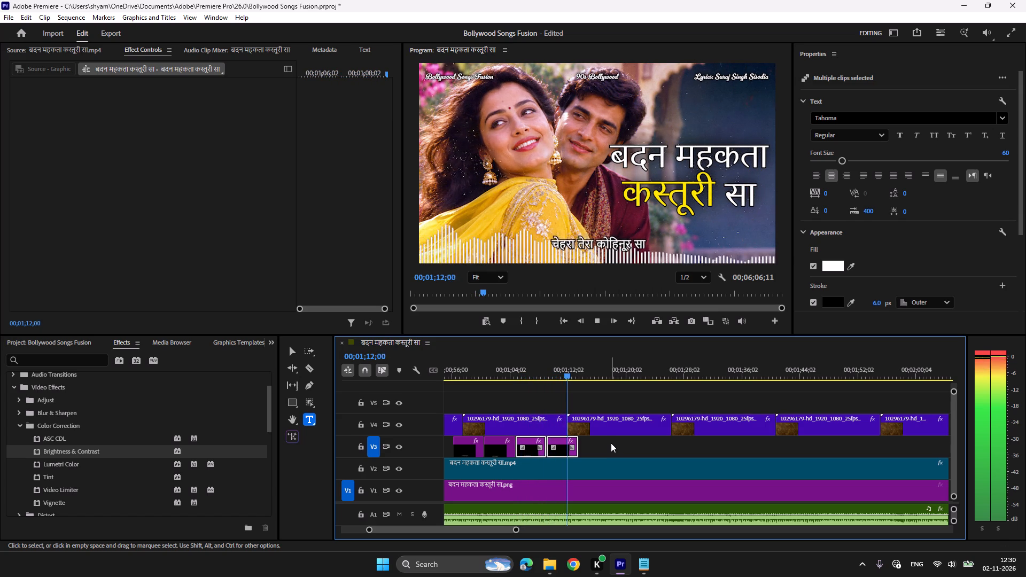
Stop at 00;01;13;00 and place a copy of the last चेहरा तेरा कोहिनूर सा title there on V3.
key(space)
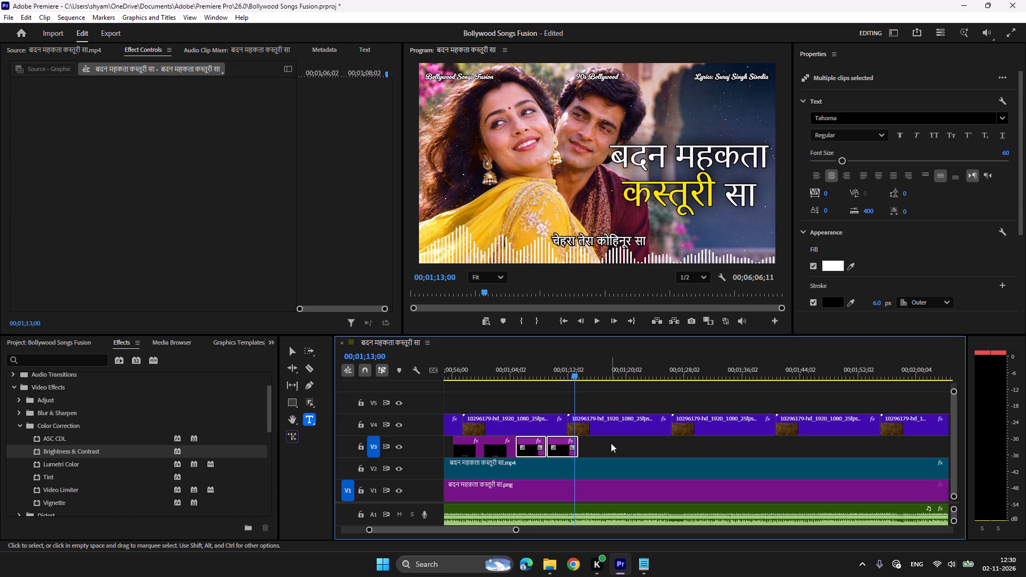
click(561, 451)
key(ctrl+c)
key(ctrl+v)
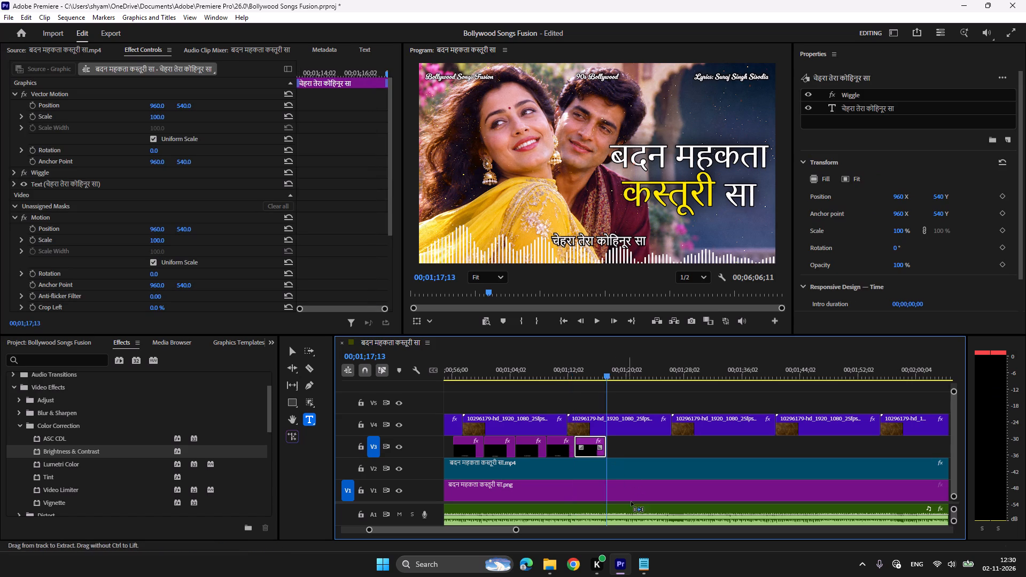
Copy तुम दिल की शहज़ादी हो from the lyrics in Notepad, replace the newest Premiere title's text with it, and play it back.
click(634, 562)
drag(617, 288, 528, 288)
key(ctrl+c)
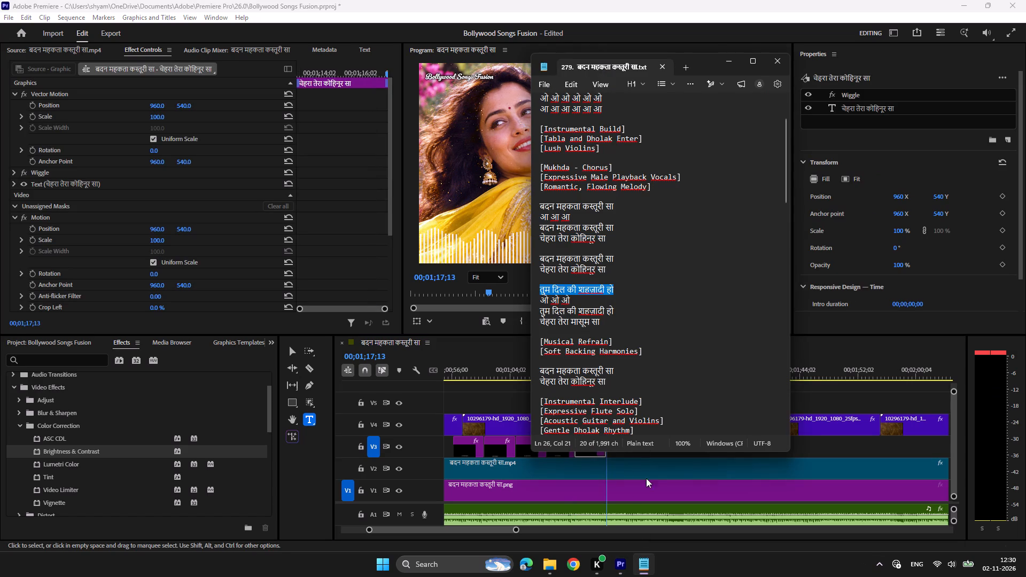
click(624, 555)
click(595, 363)
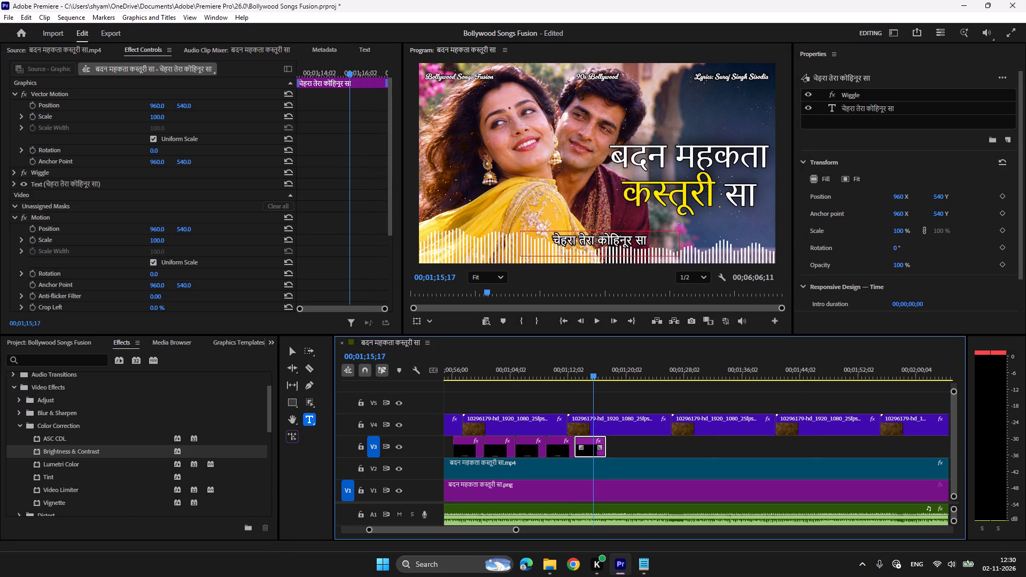
click(597, 241)
key(ctrl+a)
key(ctrl+v)
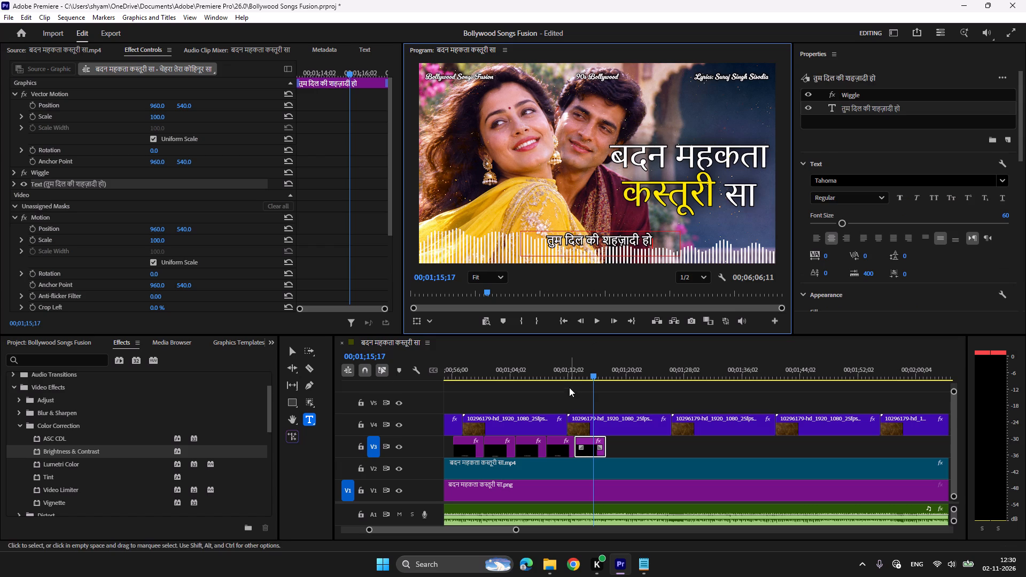
click(569, 367)
key(space)
scroll(612, 462, down, 2)
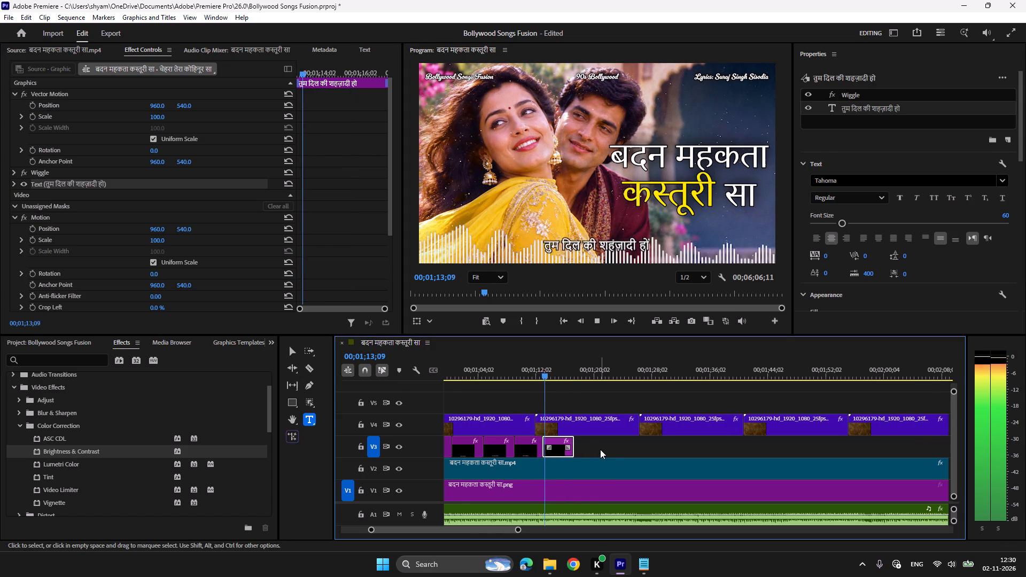
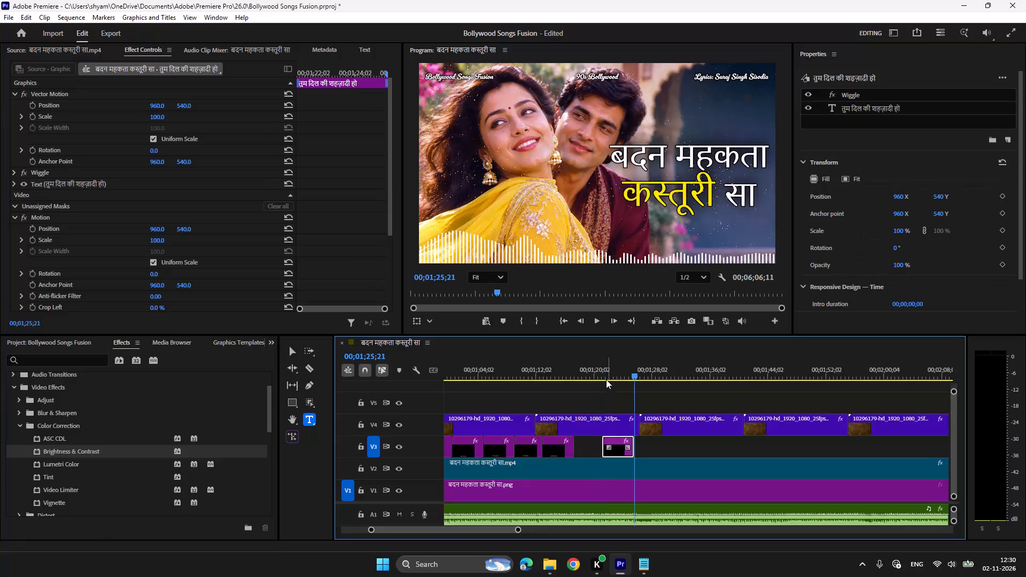
Play through the तुम दिल की शहज़ादी हो title and place a copy of it on V3 just after 00;01;26;02.
click(601, 373)
key(space)
scroll(618, 424, down, 4)
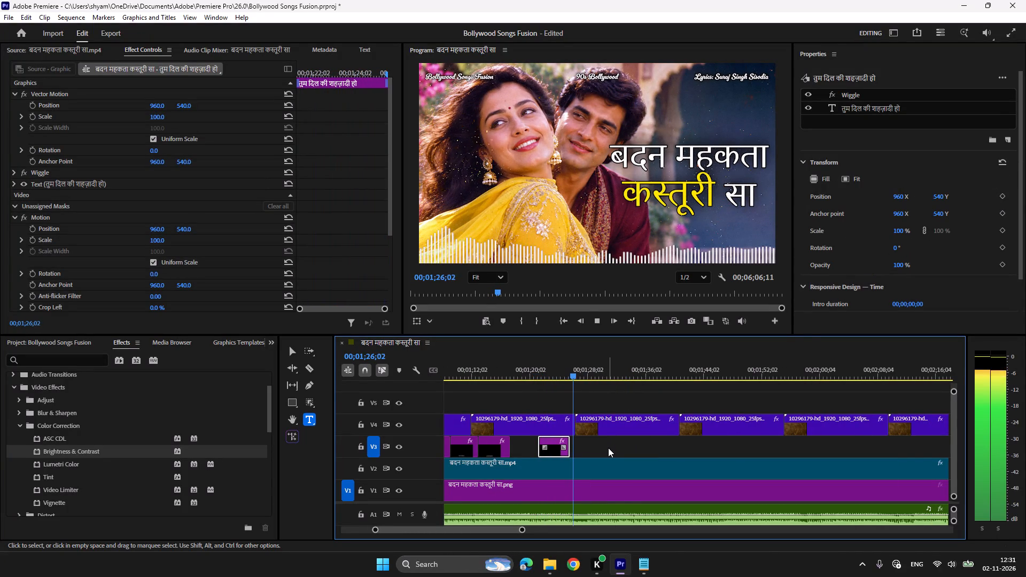
key(space)
key(ctrl+c)
key(ctrl+v)
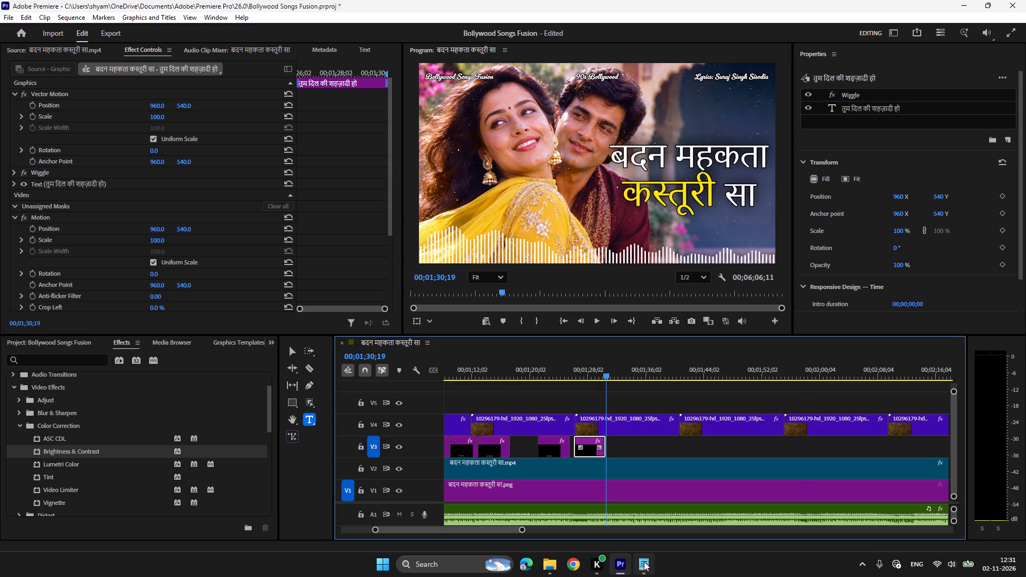
Copy चेहरा तेरा मासूम सा from the lyrics in Notepad, replace the newest Premiere title's text with it, and play it back.
click(644, 562)
drag(612, 319, 531, 315)
click(605, 324)
drag(601, 322, 580, 322)
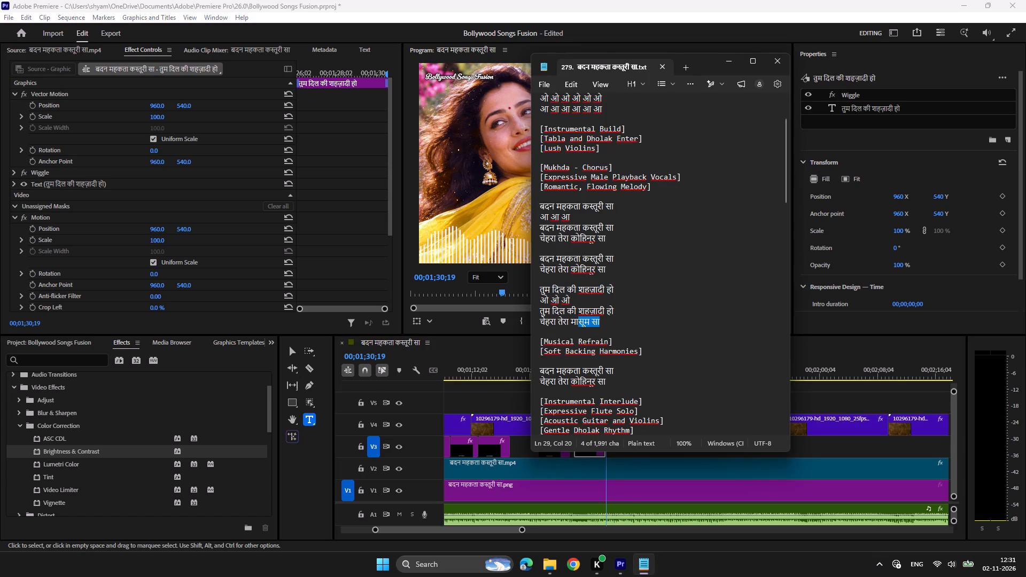
drag(580, 322, 534, 321)
key(ctrl+c)
click(621, 569)
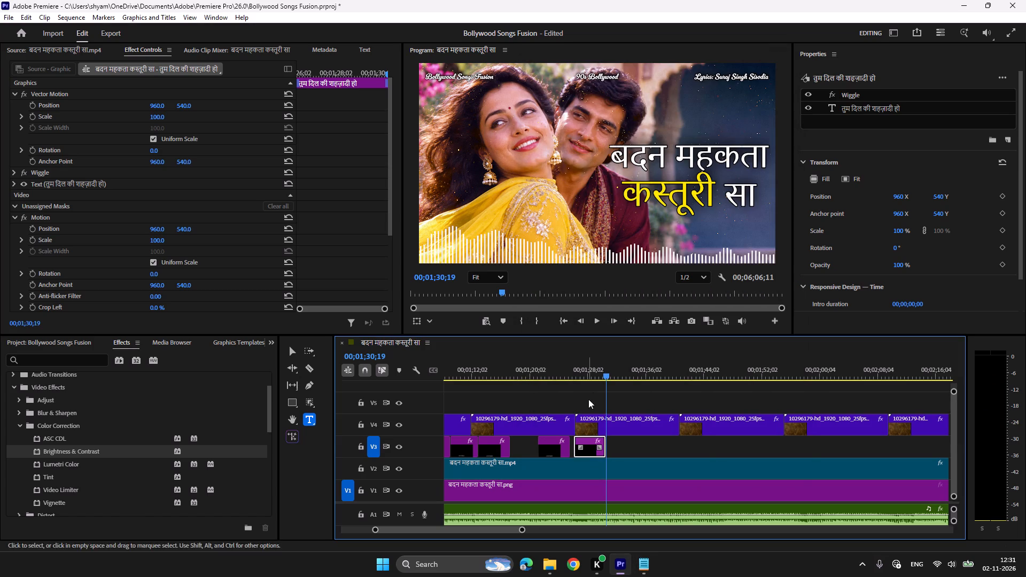
click(587, 372)
click(598, 243)
key(ctrl+a)
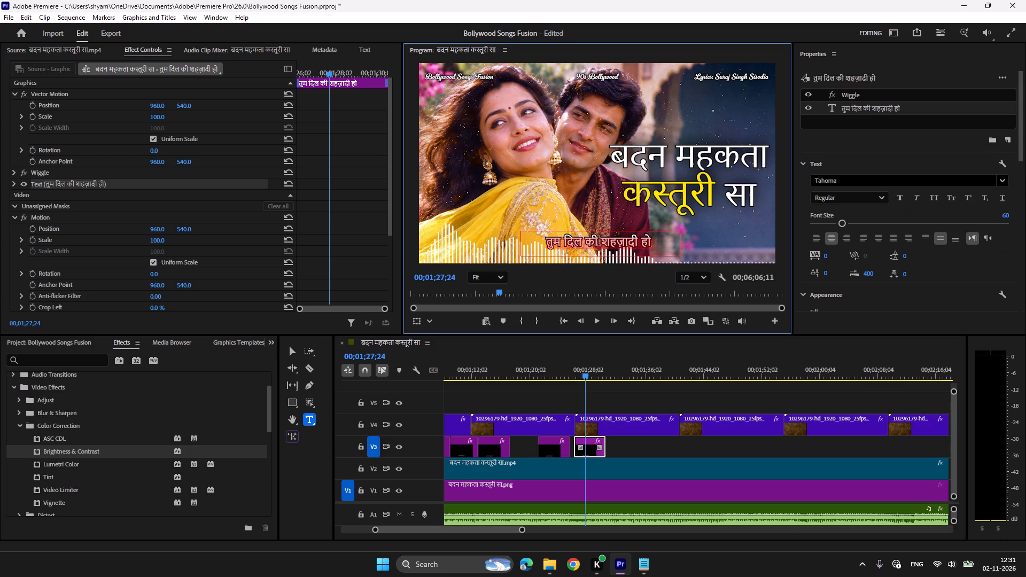
key(ctrl+v)
click(576, 362)
click(570, 364)
key(space)
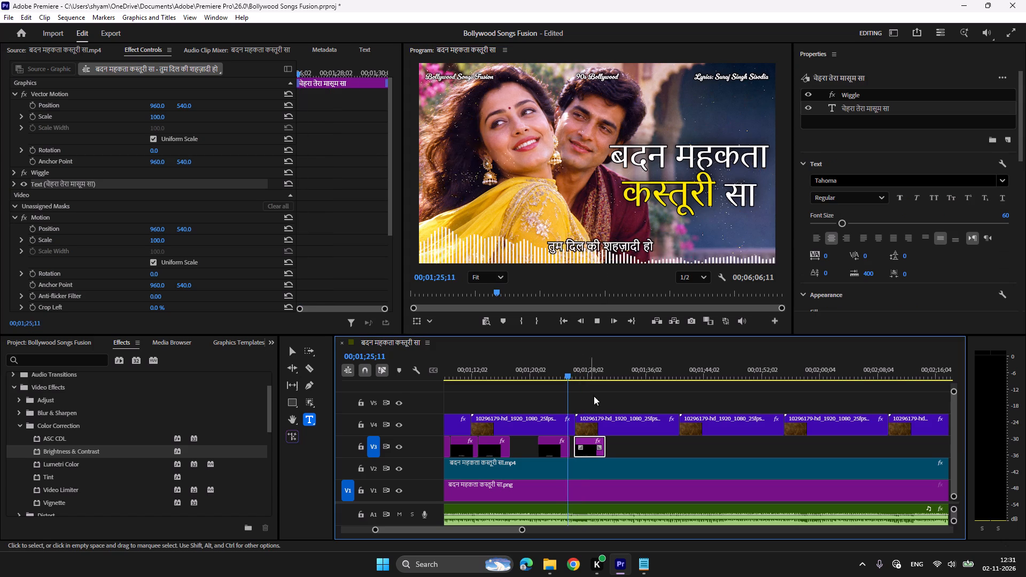
scroll(631, 442, down, 2)
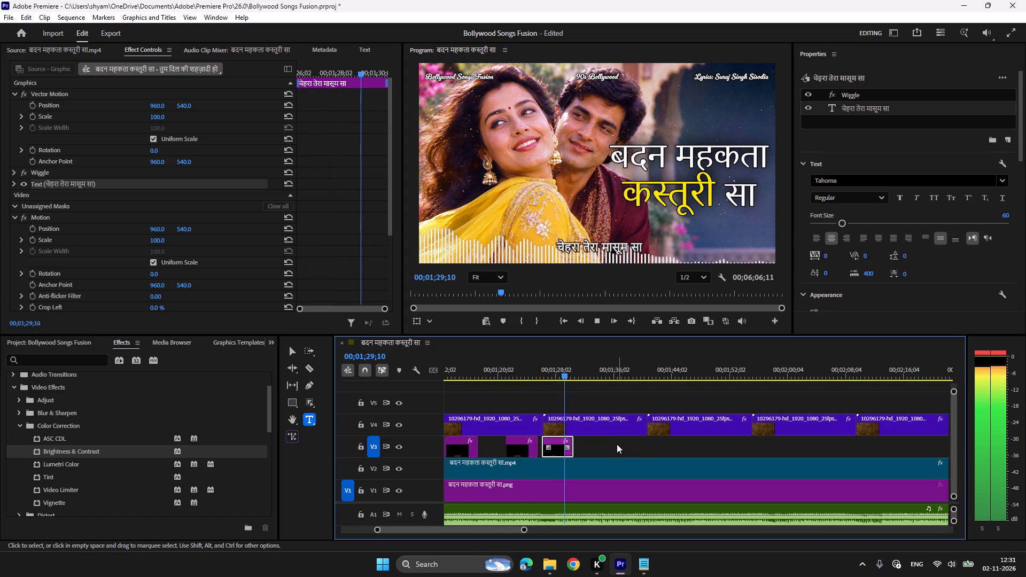
Duplicate the बदन महकता कस्तूरी सा and चेहरा तेरा कोहिनूर सा title pair on V3 at 00;01;30;21 and play through the copies.
key(space)
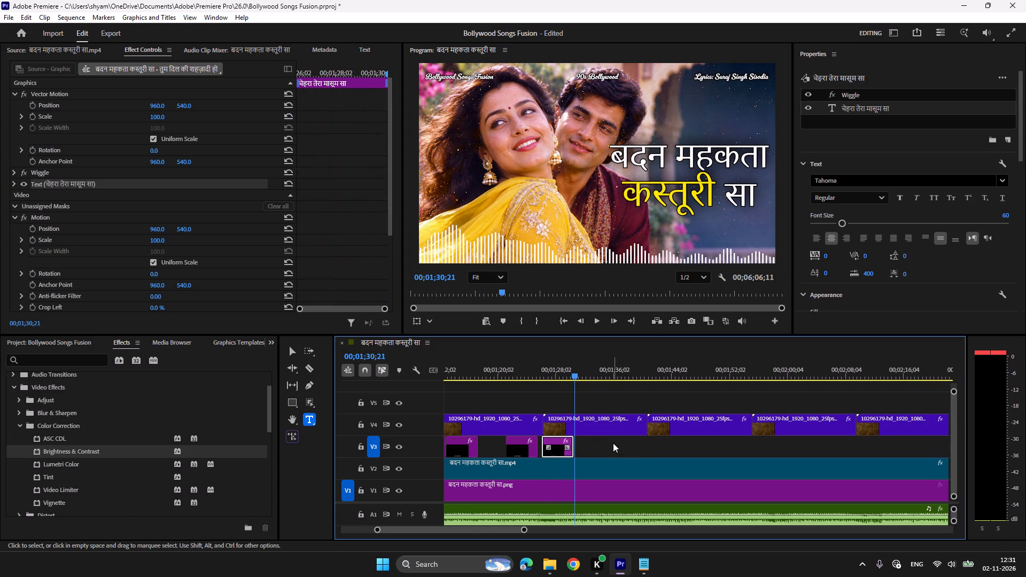
scroll(612, 443, up, 15)
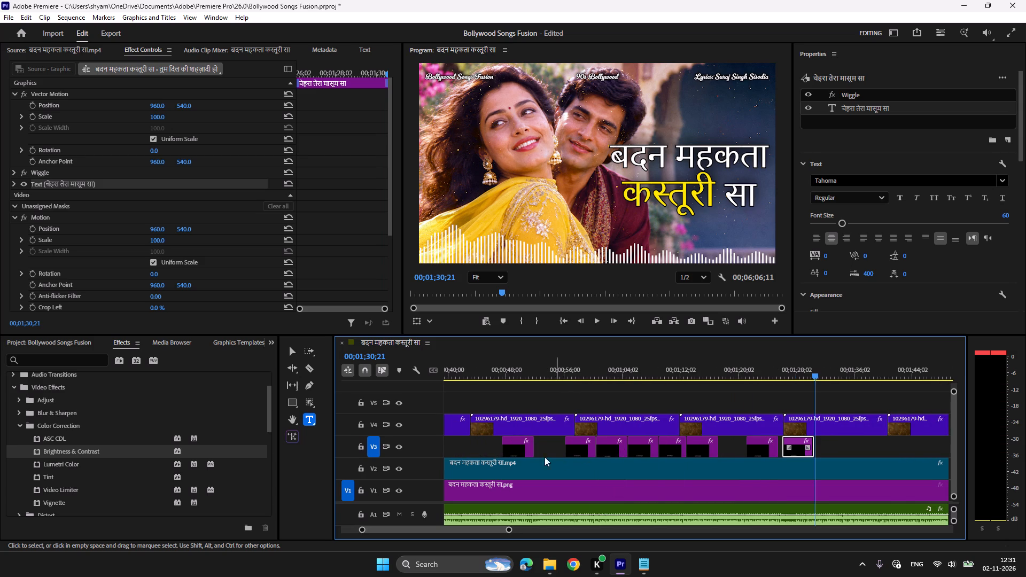
click(580, 450)
shift+click(610, 454)
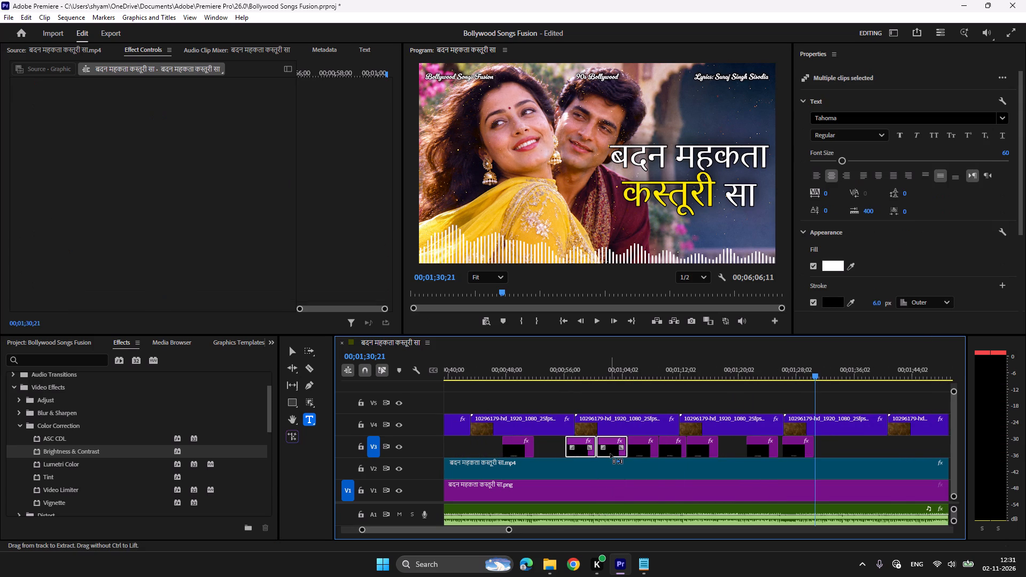
key(ctrl+c)
key(ctrl+v)
click(806, 373)
key(space)
scroll(807, 375, down, 7)
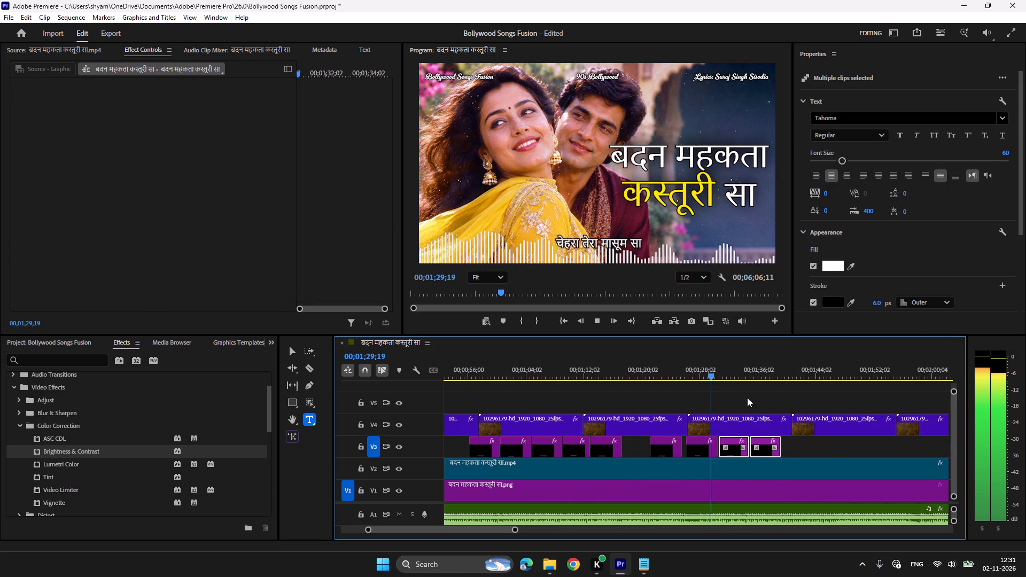
scroll(747, 397, down, 5)
scroll(699, 431, down, 4)
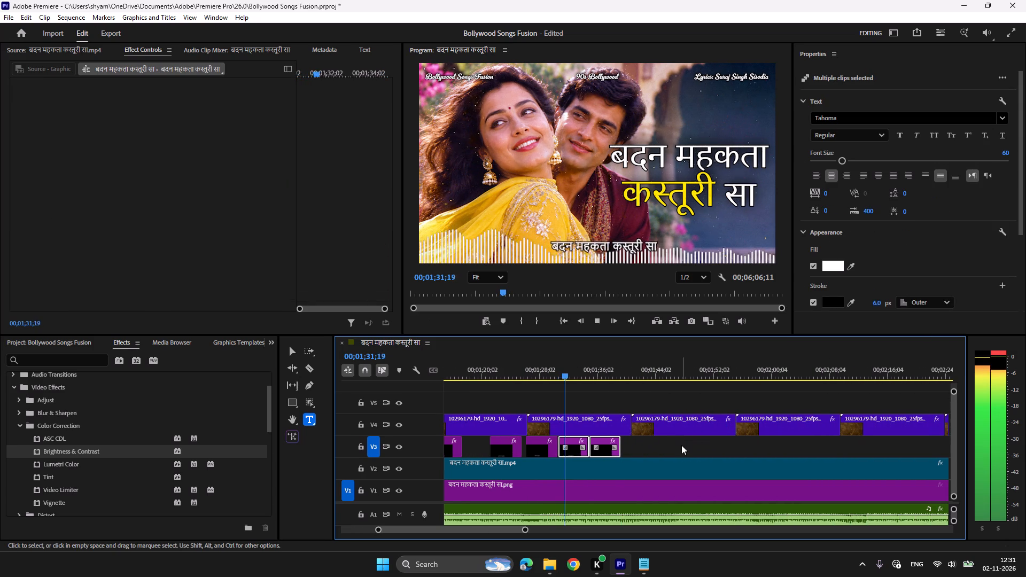
scroll(673, 440, down, 3)
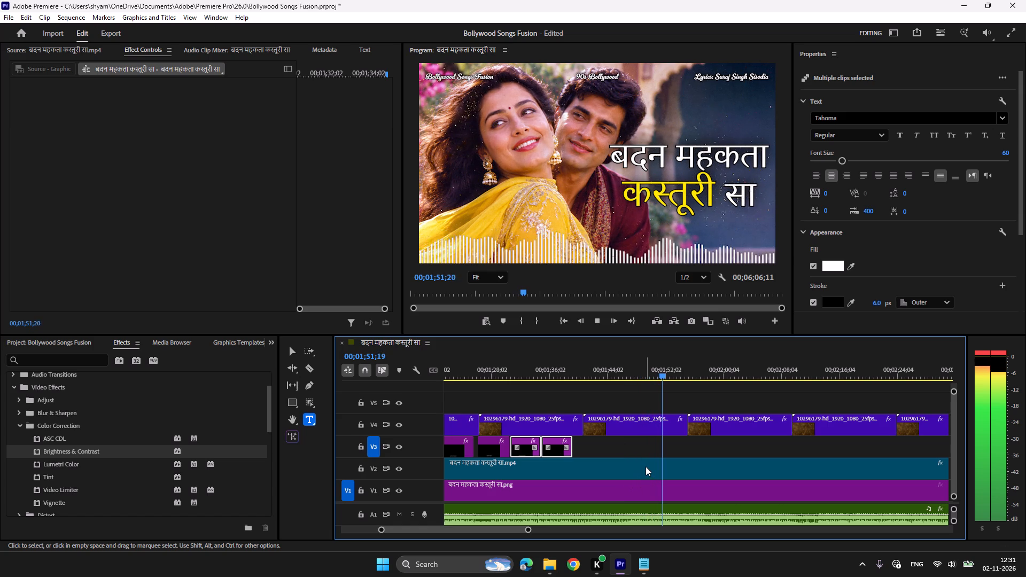
scroll(645, 461, down, 3)
Copy the last चेहरा तेरा कोहिनूर सा title, play on through the interlude, and place the copy on V3 just after 00;02;13;10.
click(587, 448)
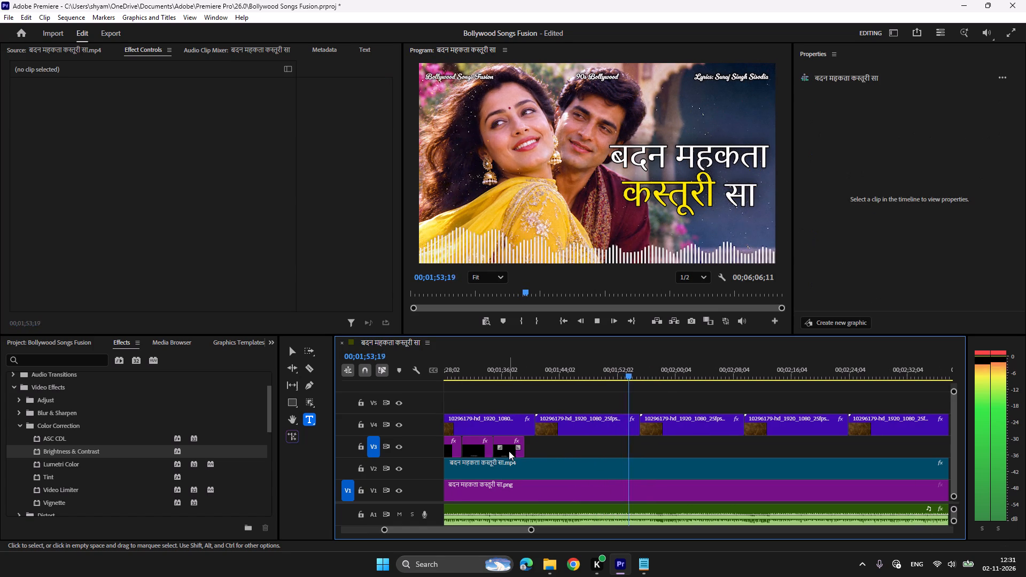
click(509, 451)
key(ctrl+c)
scroll(570, 448, down, 5)
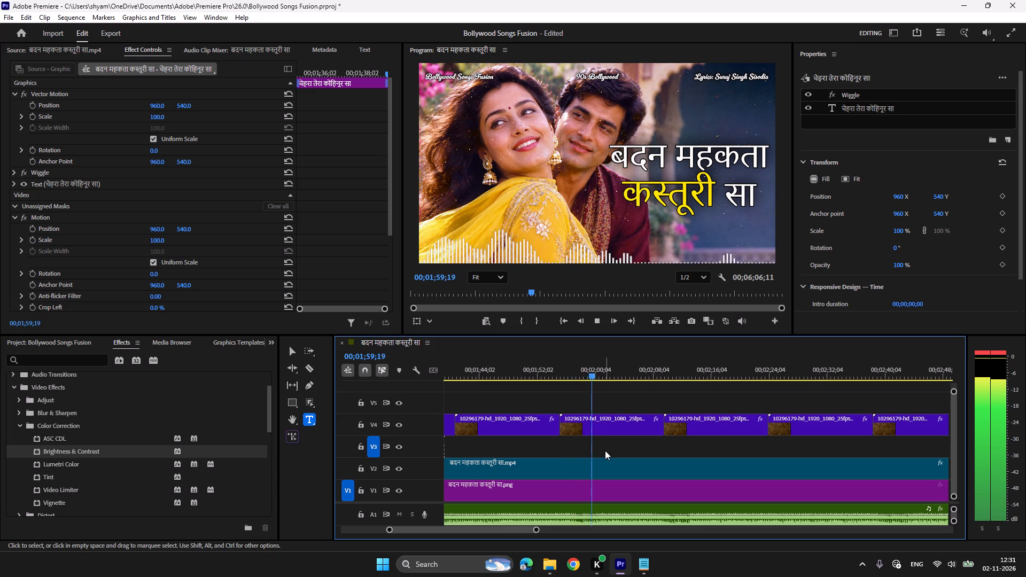
key(space)
key(space)
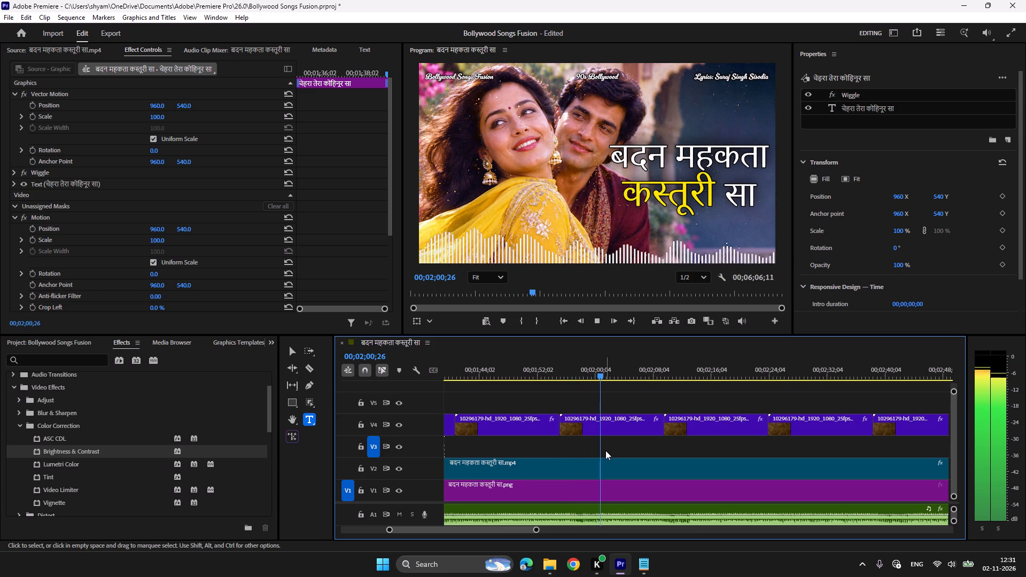
scroll(605, 450, down, 2)
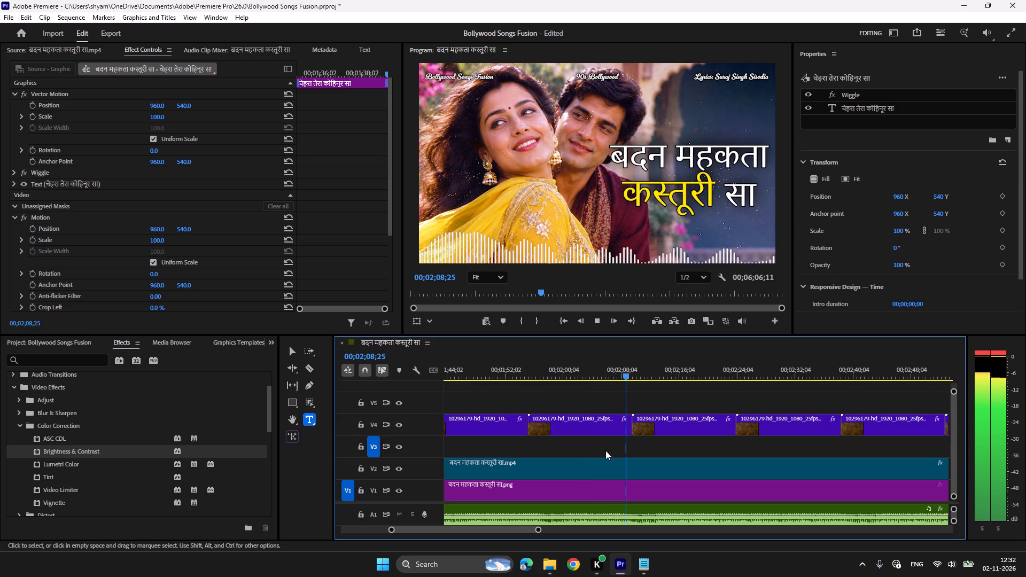
key(space)
key(space)
scroll(605, 450, down, 3)
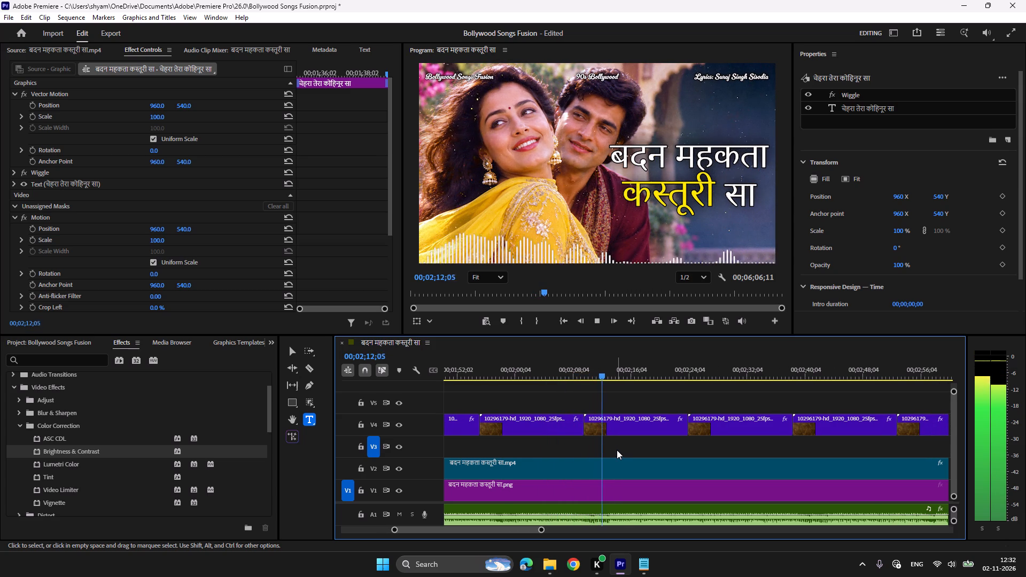
key(space)
key(space)
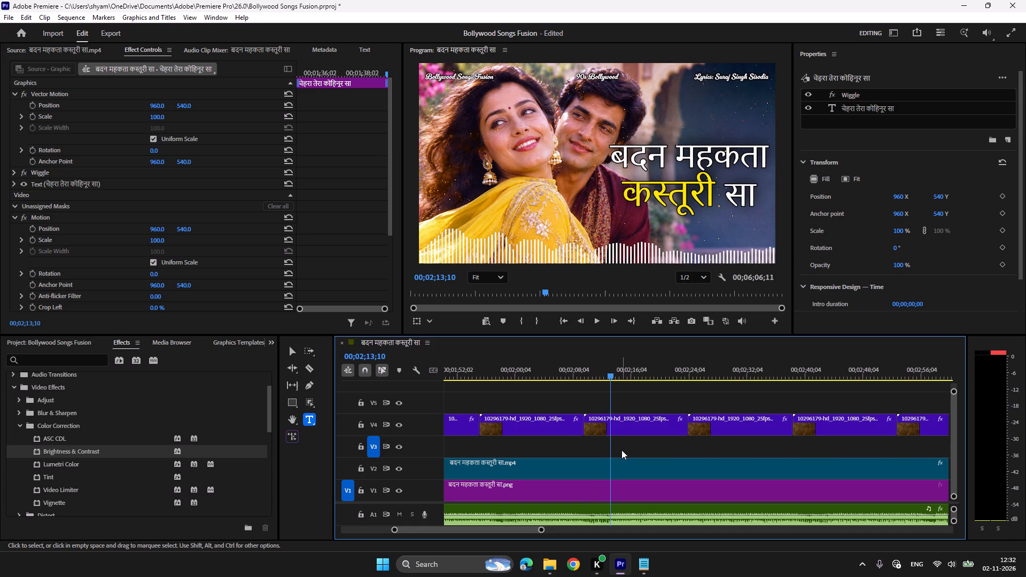
key(space)
key(ctrl+v)
Copy रब की अद्भुत रचना हो from the lyrics in Notepad, replace the newest Premiere title's text with it, and play it back.
click(652, 566)
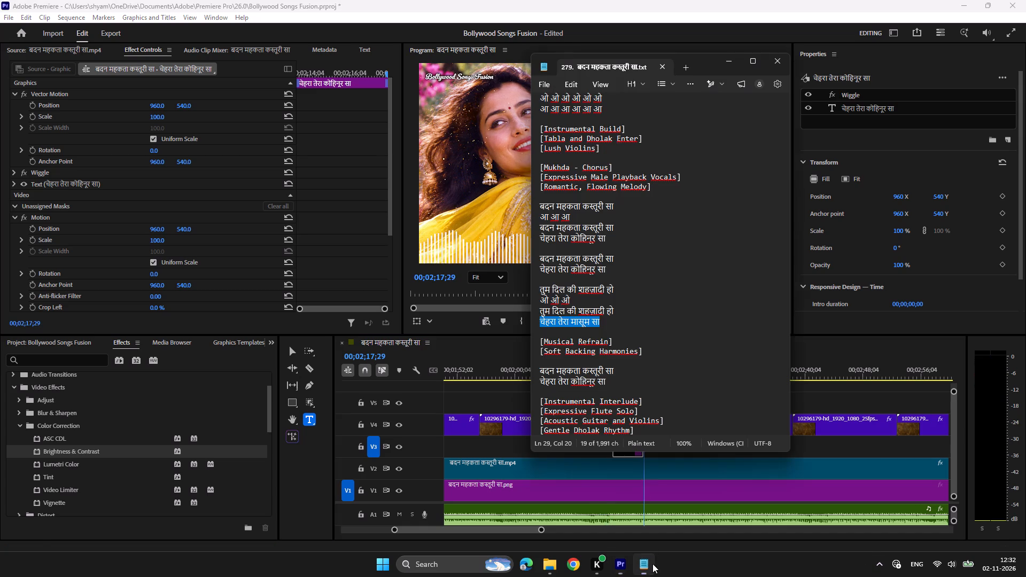
scroll(700, 323, down, 5)
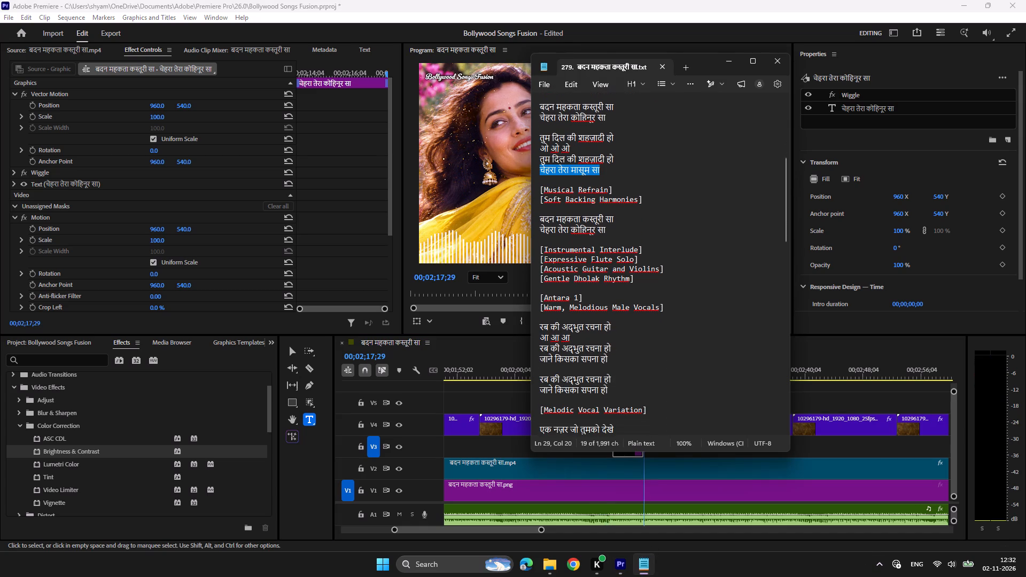
drag(615, 325, 532, 325)
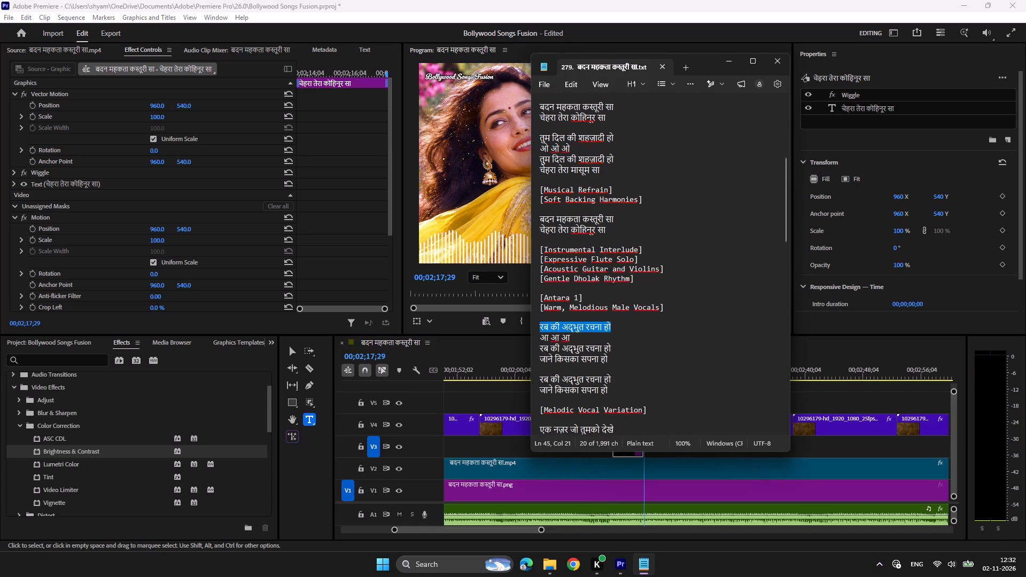
key(ctrl+c)
click(616, 565)
click(626, 369)
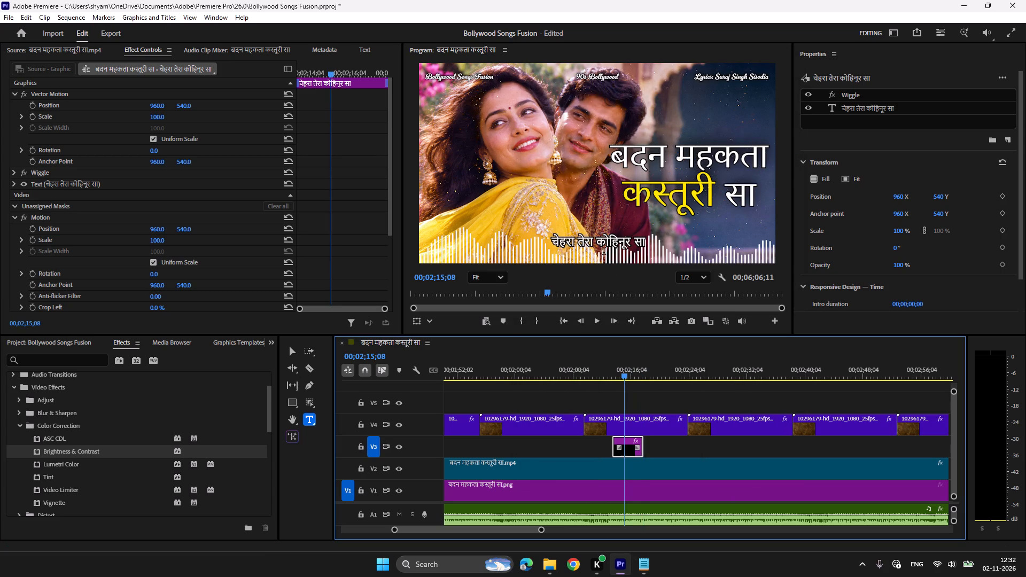
click(600, 241)
key(ctrl+a)
key(ctrl+v)
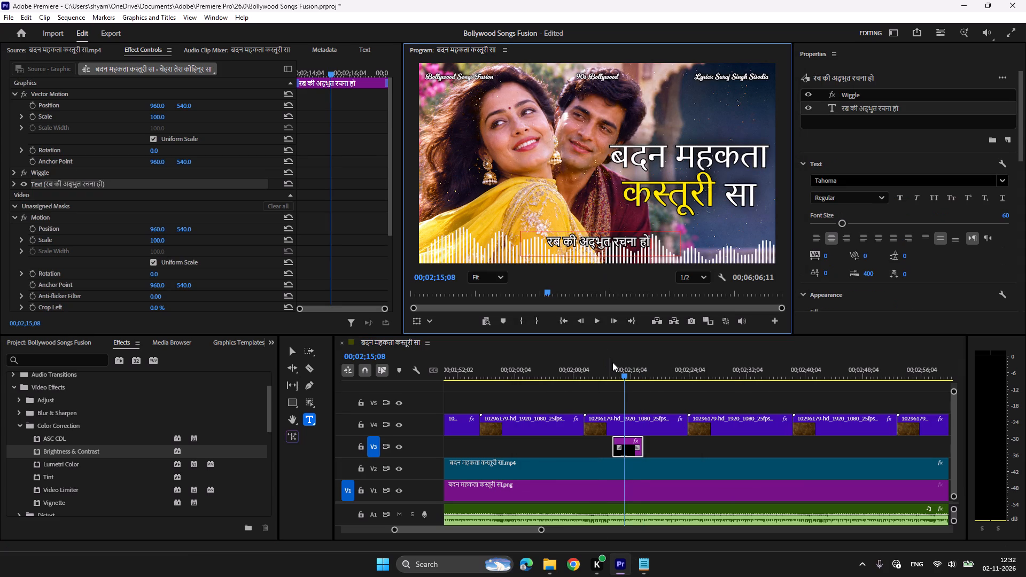
click(612, 362)
key(space)
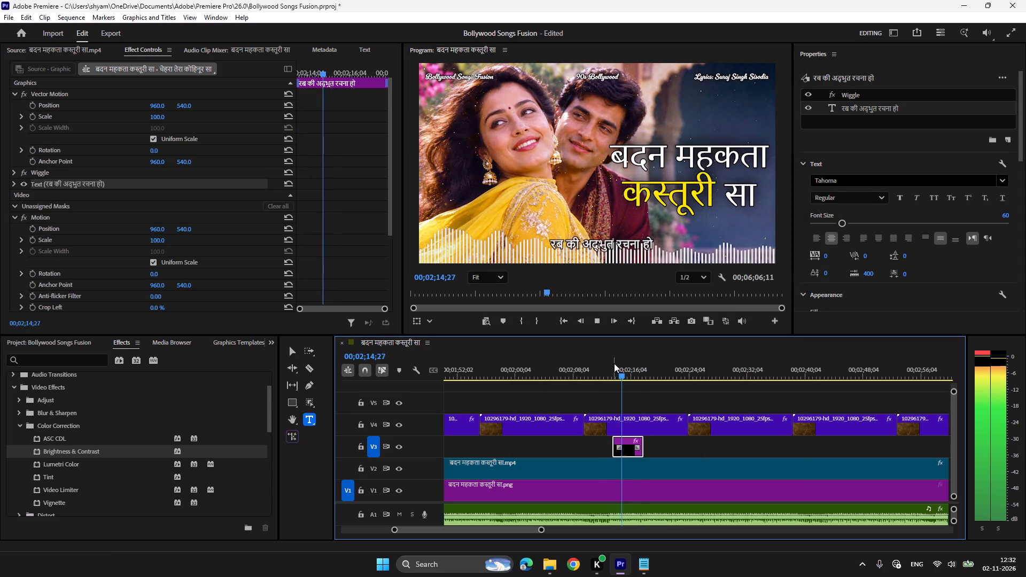
key(space)
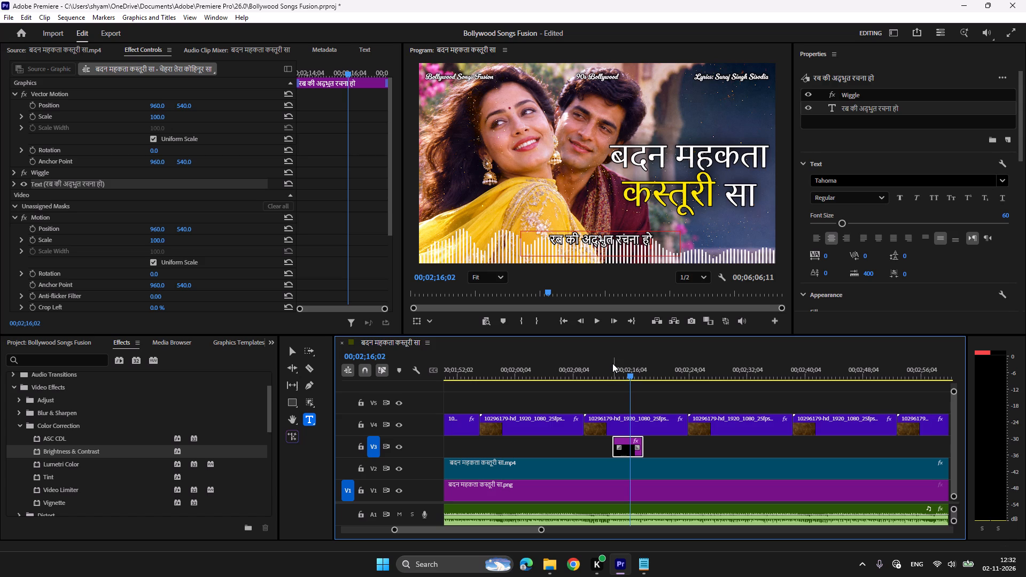
click(612, 363)
key(space)
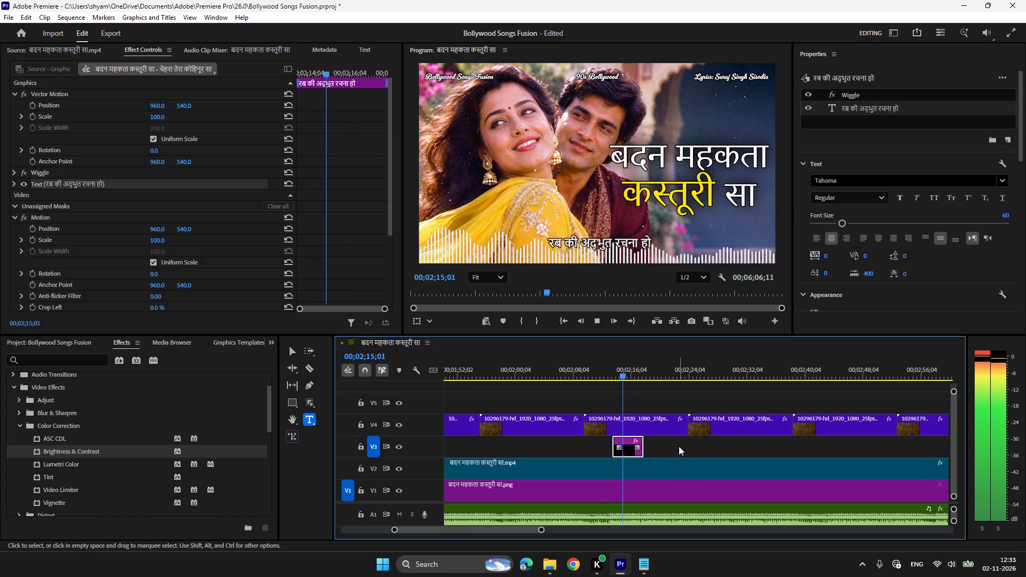
scroll(679, 446, down, 3)
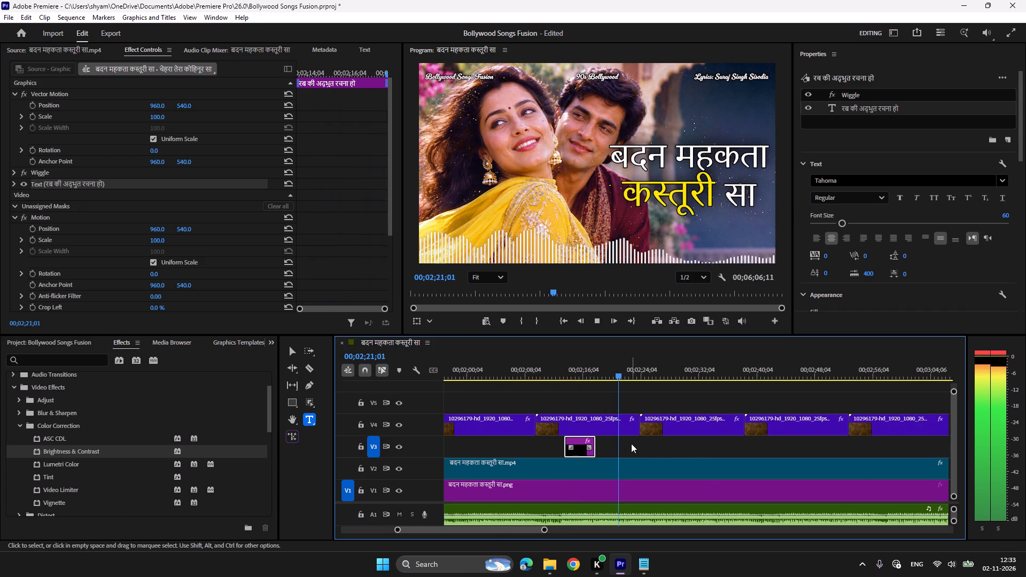
Place a copy of the रब की अद्भुत रचना हो title on V3 at 00;02;22;05, check the lyrics in Notepad, and play it back.
key(space)
key(ctrl+c)
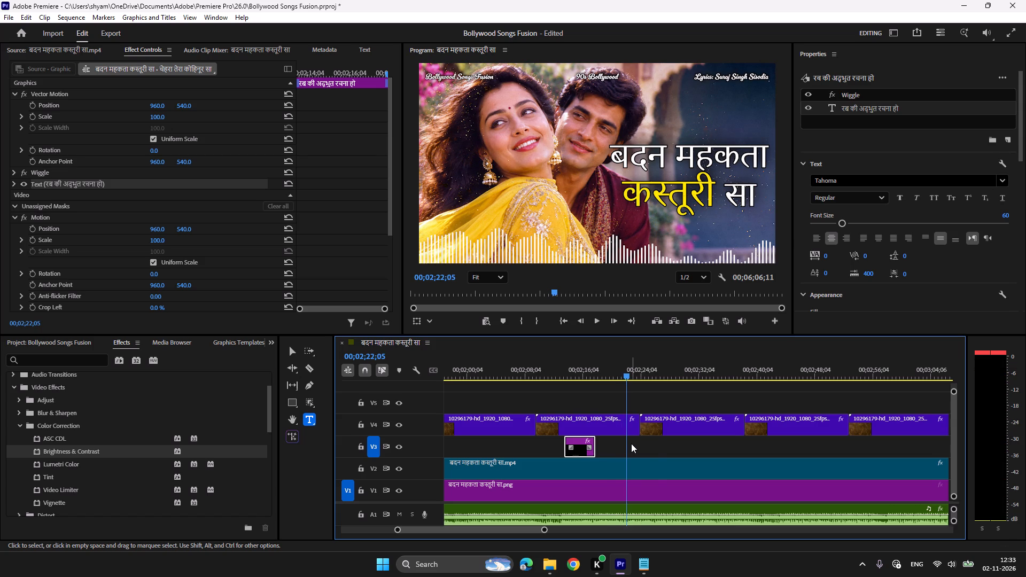
key(ctrl+v)
click(648, 561)
scroll(652, 389, down, 3)
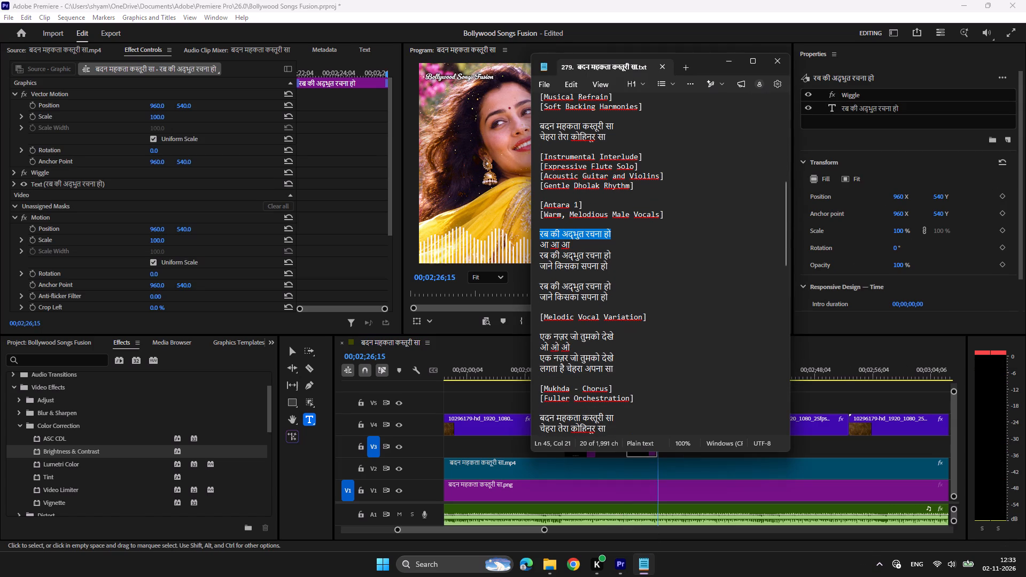
click(613, 566)
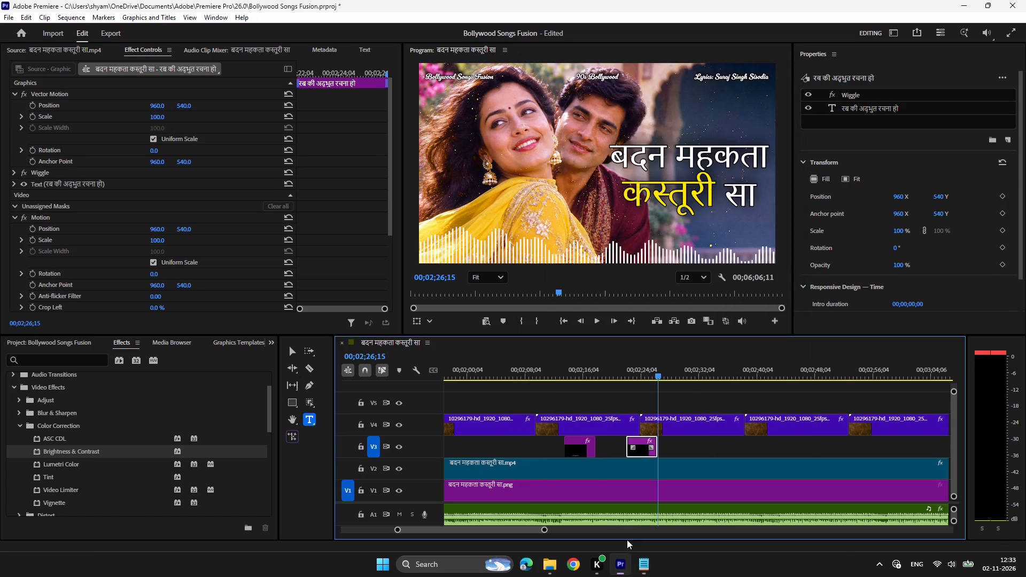
click(624, 365)
key(space)
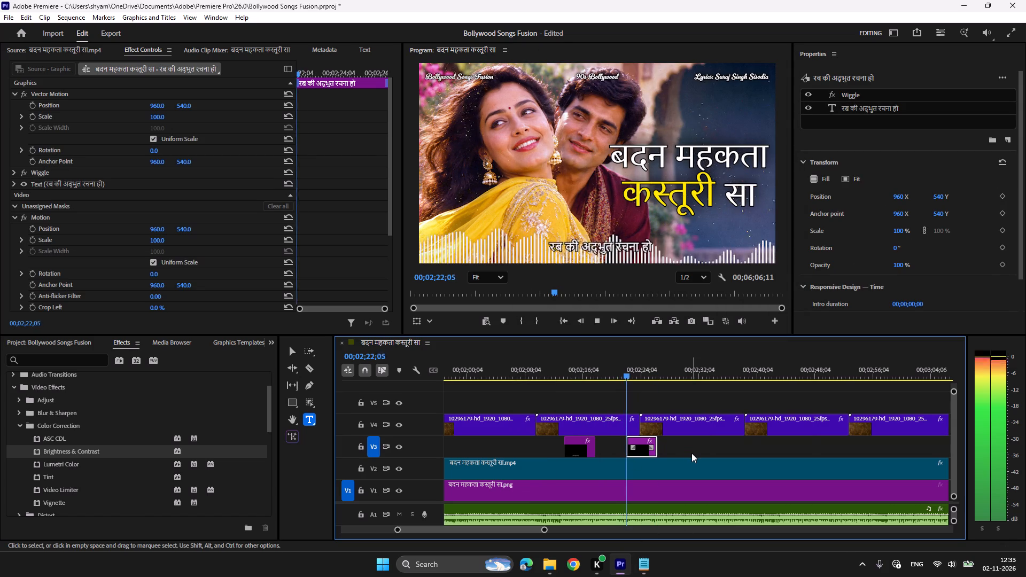
scroll(690, 452, down, 3)
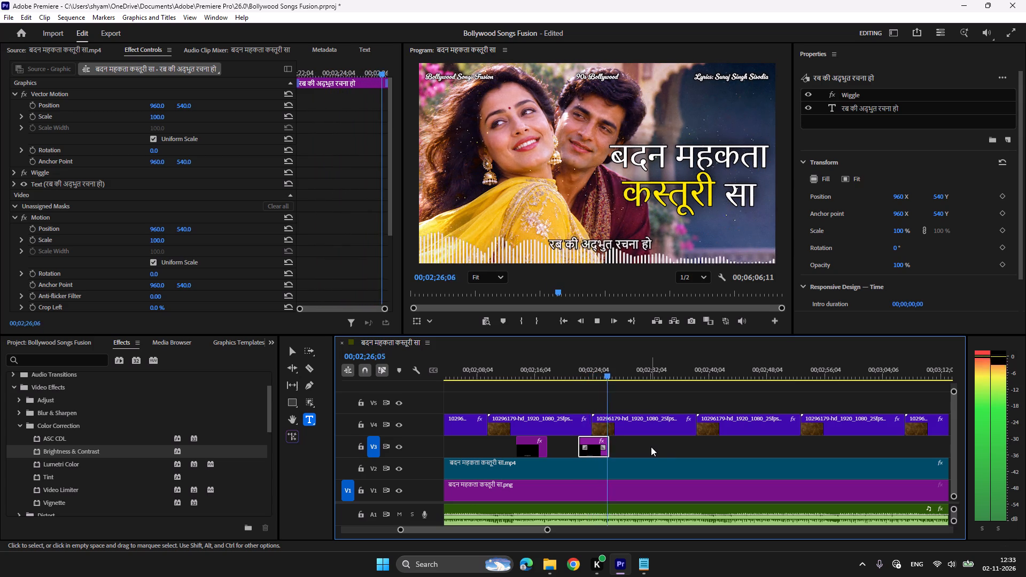
Stop at about 00;02;26;20 and place another copy of the रब की अद्भुत रचना हो title there on V3.
key(space)
key(space)
key(space)
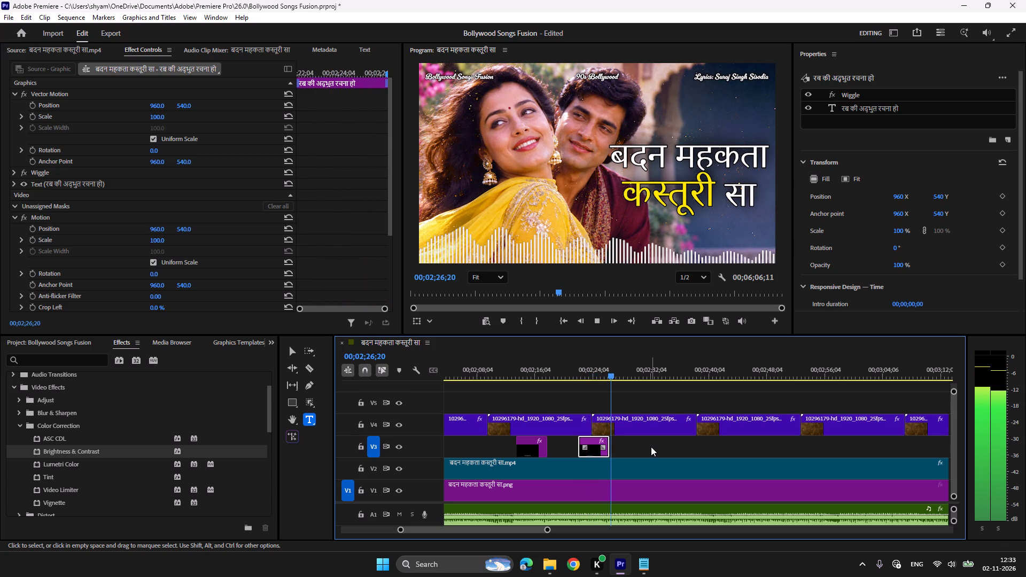
key(ctrl+c)
key(ctrl+v)
Copy जाने किसका सपना हो from the lyrics in Notepad, replace the newest Premiere title's text with it, and play it back.
click(645, 565)
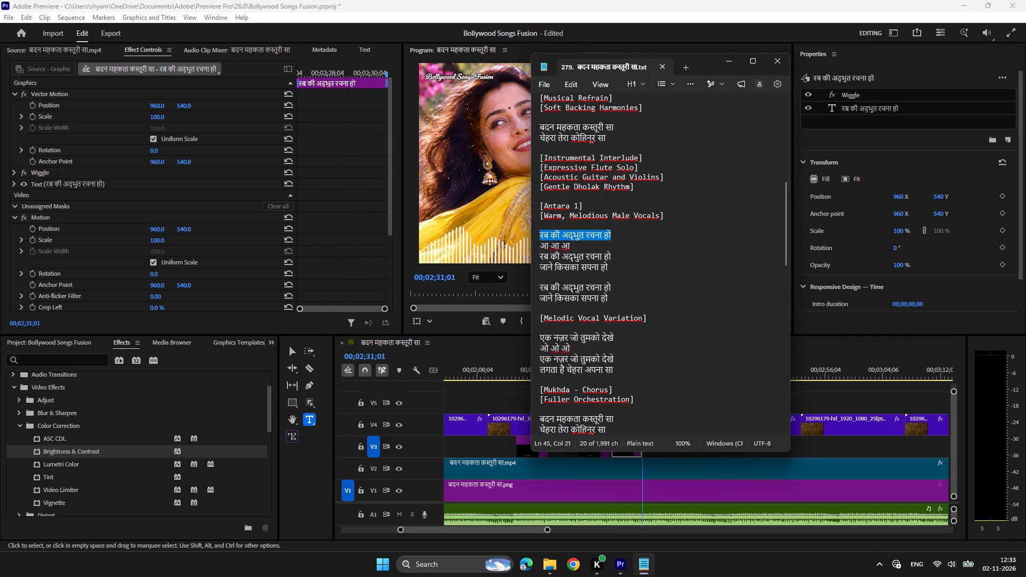
drag(610, 266, 527, 267)
key(ctrl+c)
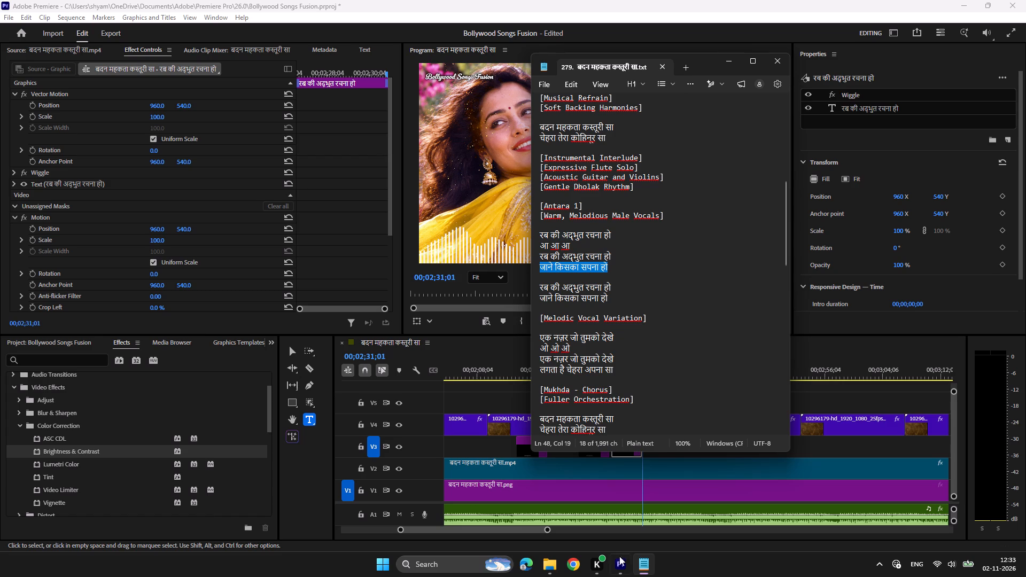
click(616, 565)
click(628, 375)
click(593, 237)
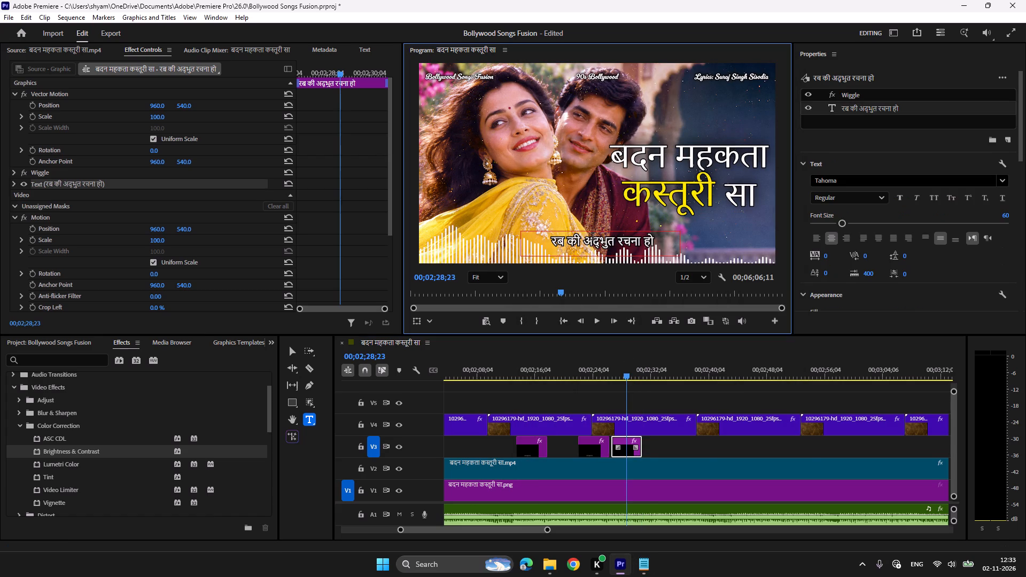
key(ctrl+a)
key(ctrl+v)
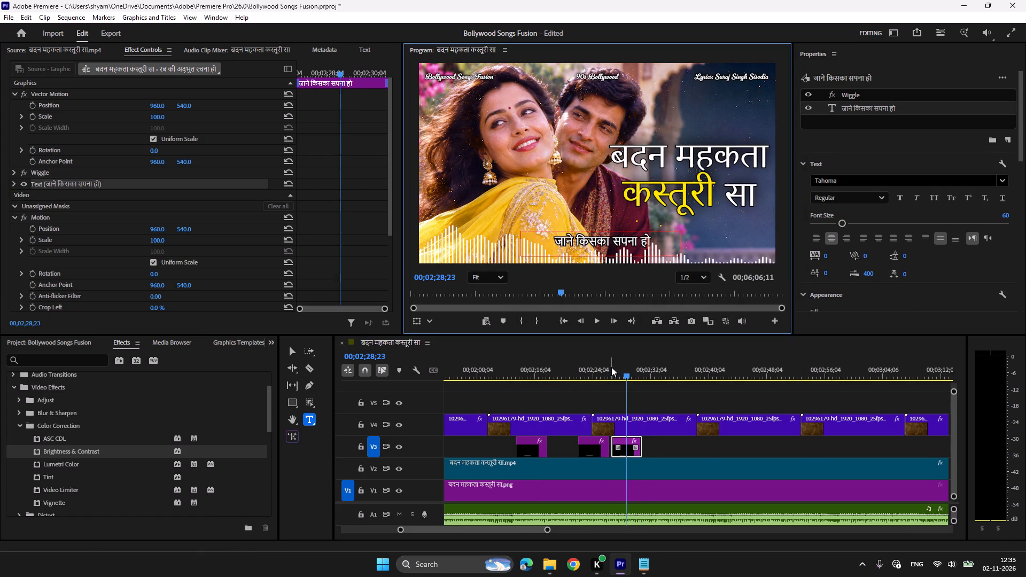
click(611, 367)
key(space)
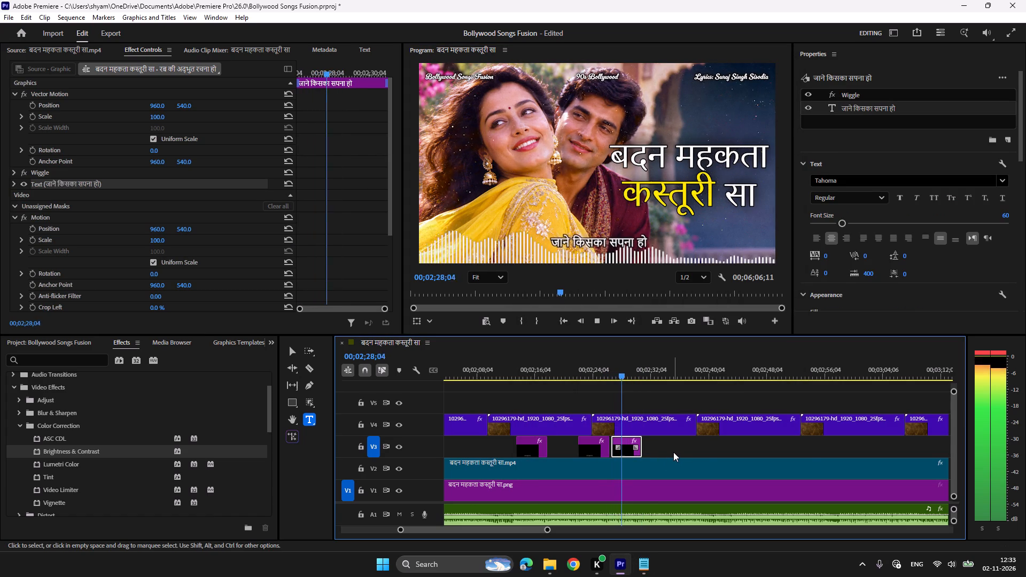
scroll(664, 450, down, 2)
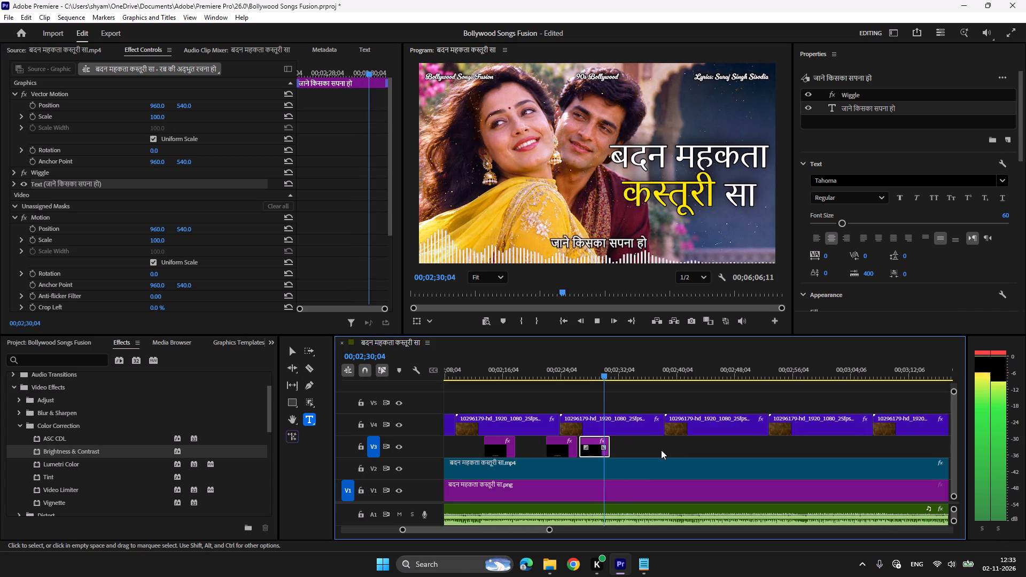
Place copies of the रब की अद्भुत रचना हो and जाने किसका सपना हो titles on V3 at 00;02;30;25 and play them back.
key(space)
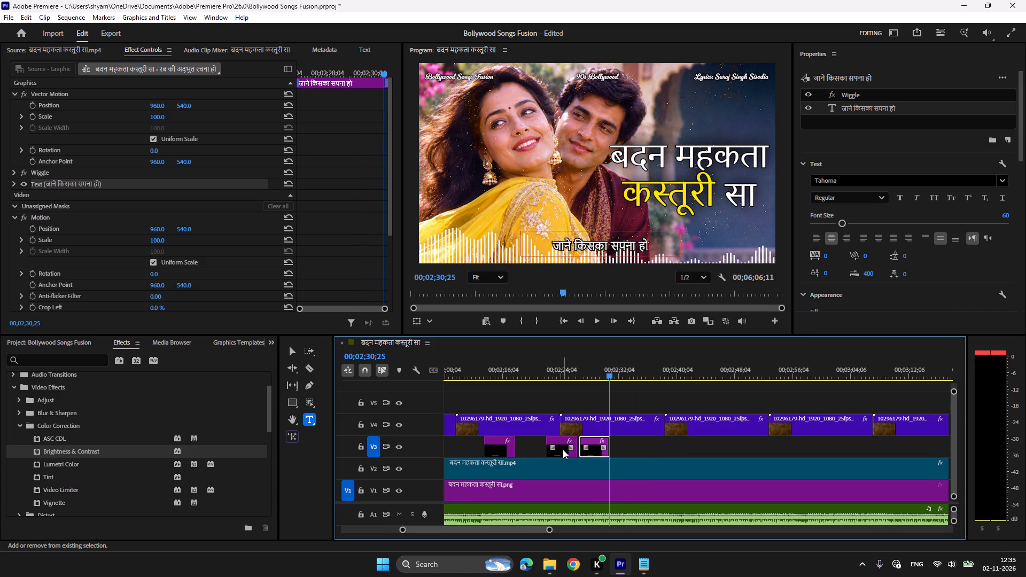
shift+click(564, 451)
key(ctrl+c)
key(ctrl+v)
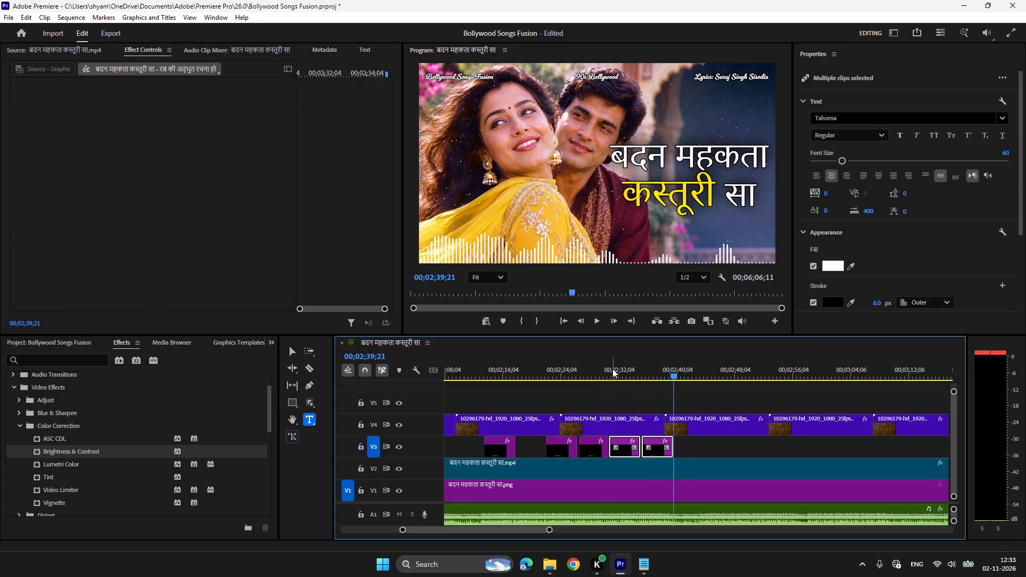
click(609, 369)
key(space)
scroll(671, 450, down, 2)
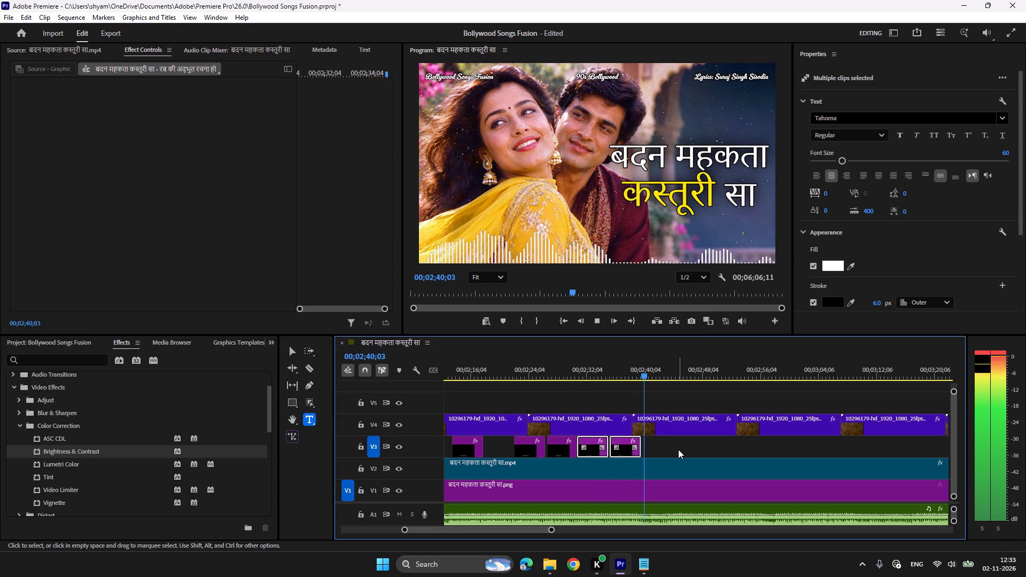
Play on and place a copy of the last जाने किसका सपना हो title on V3 just after 00;02;43;22.
click(678, 449)
click(632, 455)
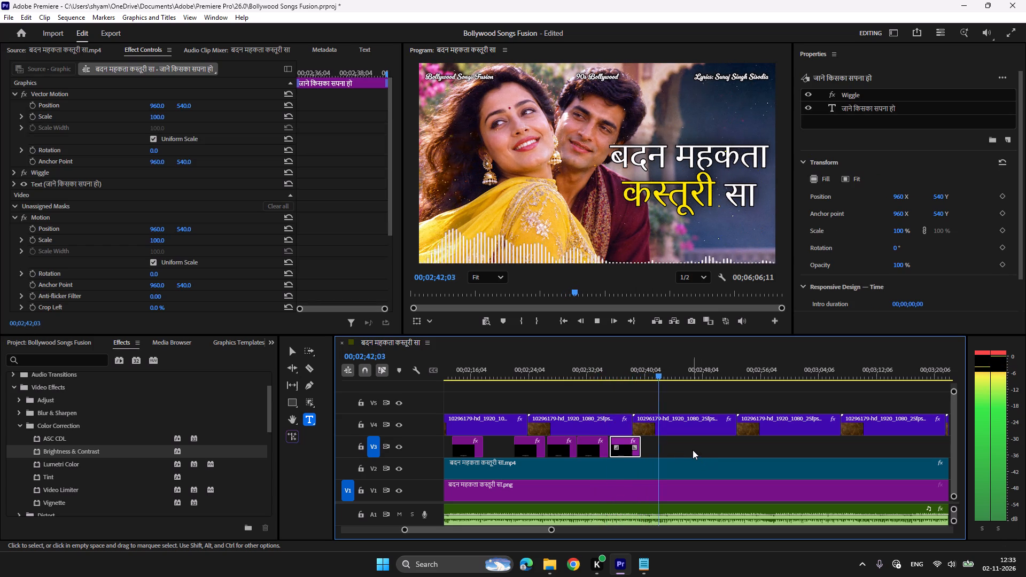
key(space)
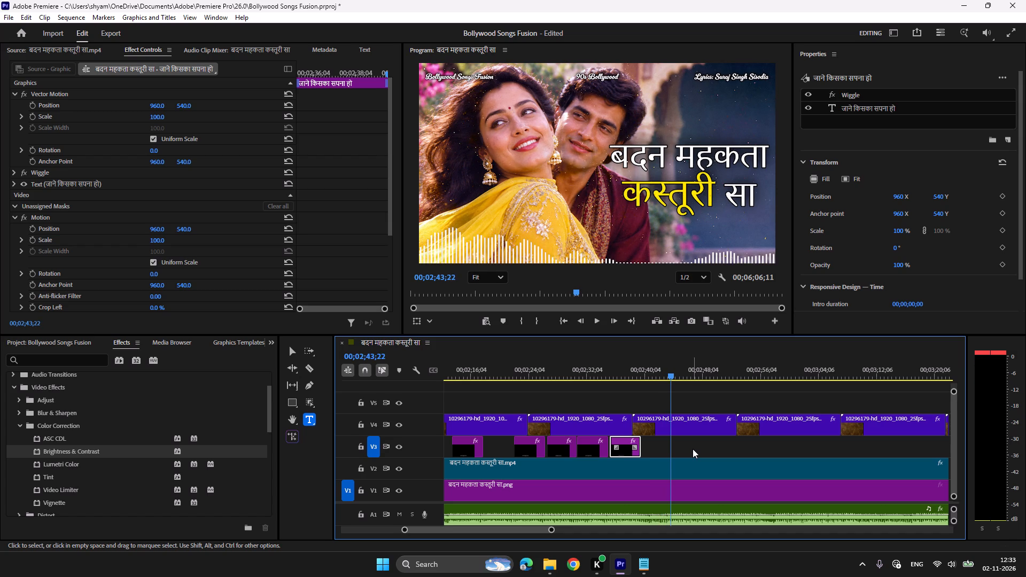
key(space)
key(space)
key(ctrl+c)
key(ctrl+v)
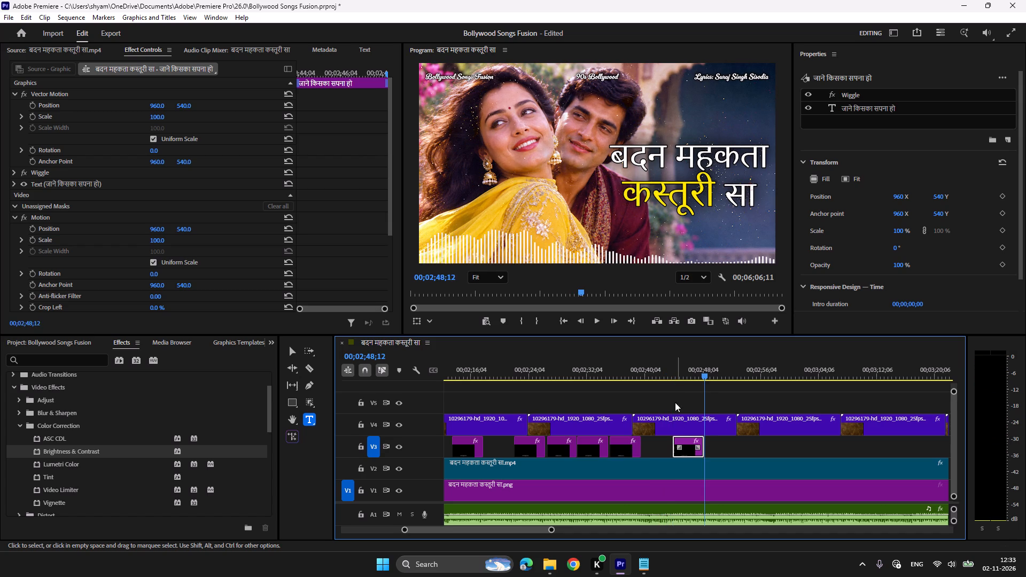
Copy एक नज़र जो तुमको देखे from the lyrics in Notepad, replace the newest Premiere title's text with it, and play it back.
click(651, 564)
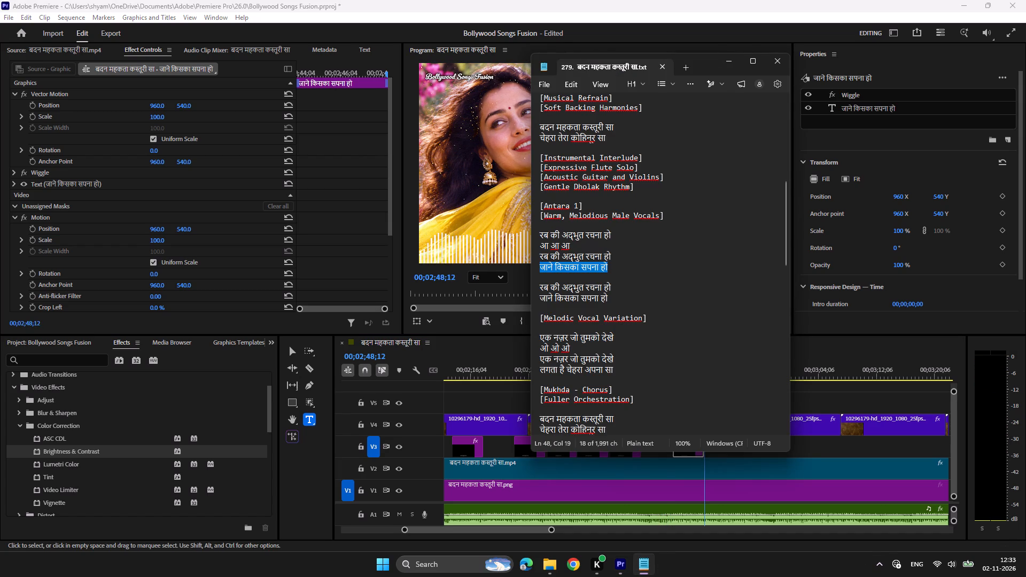
drag(616, 338, 525, 338)
key(ctrl+c)
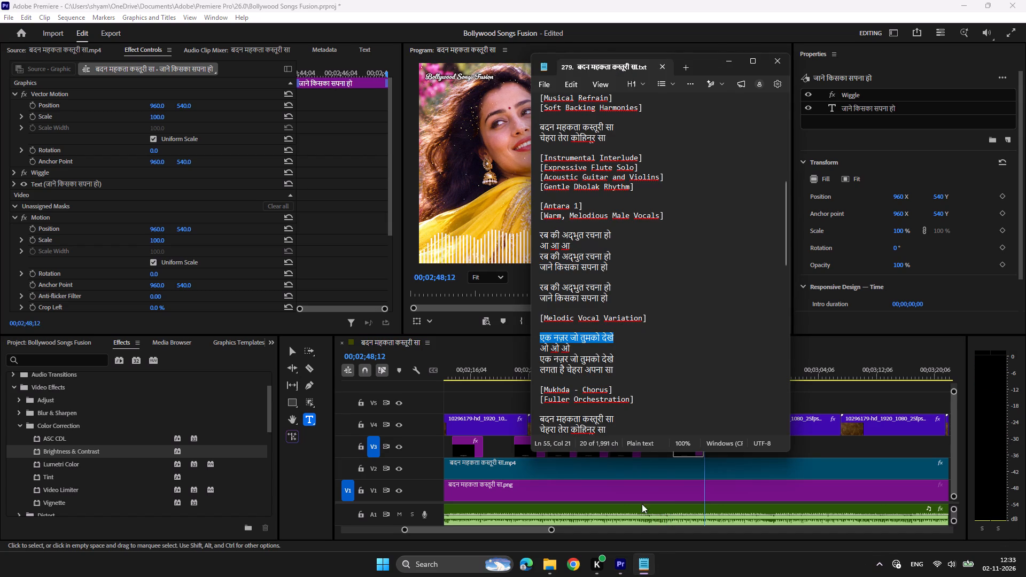
click(619, 558)
click(686, 364)
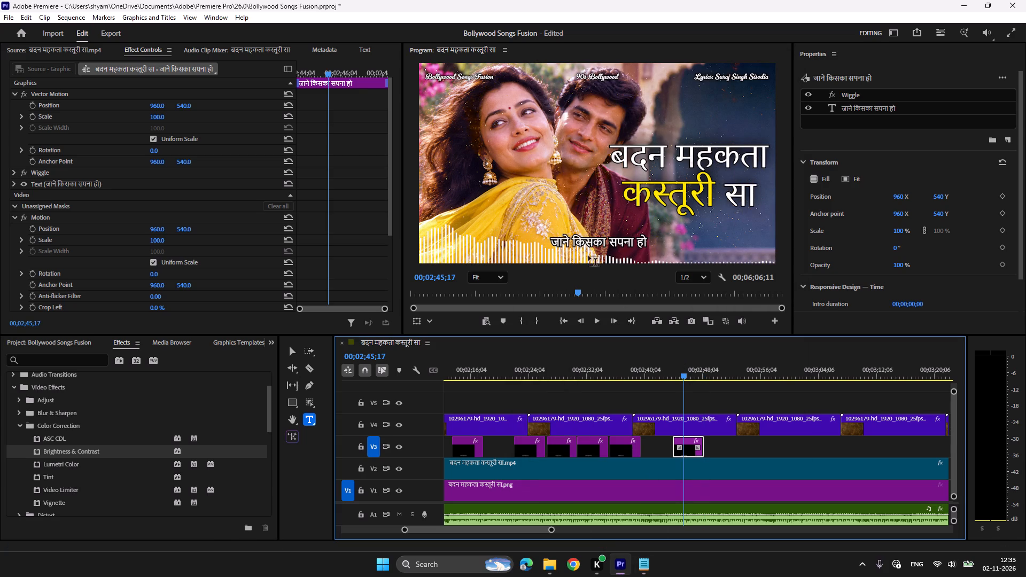
click(589, 246)
key(ctrl+a)
key(ctrl+v)
click(671, 365)
key(space)
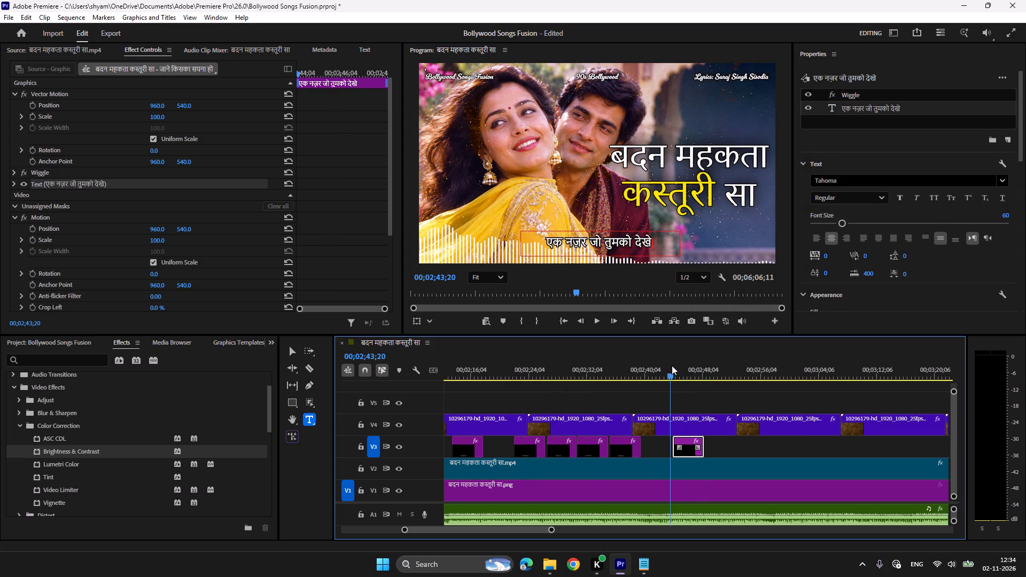
scroll(672, 367, down, 5)
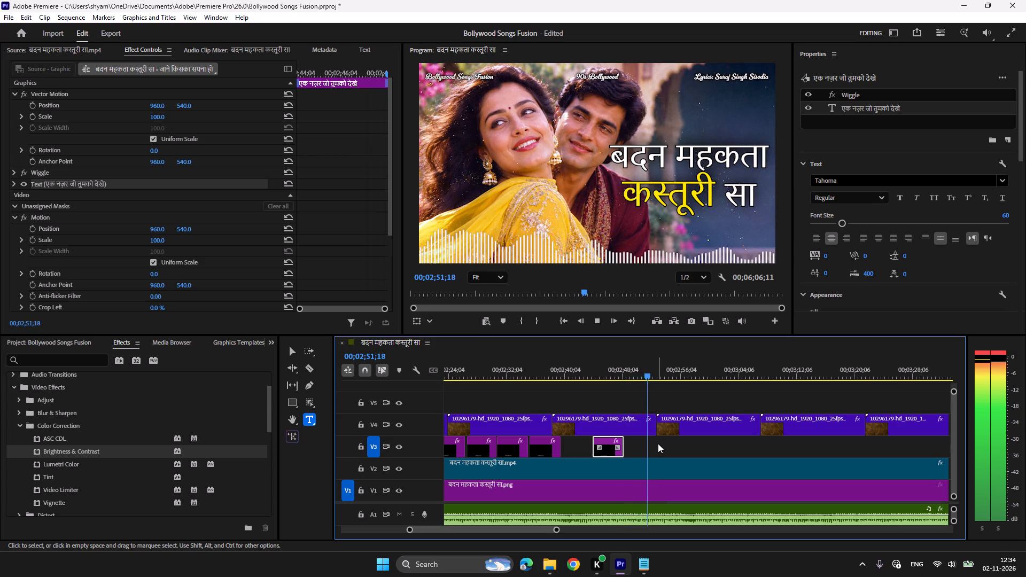
Place a copy of the एक नज़र जो तुमको देखे title on V3 at 00;02;52;09 and play it back.
key(space)
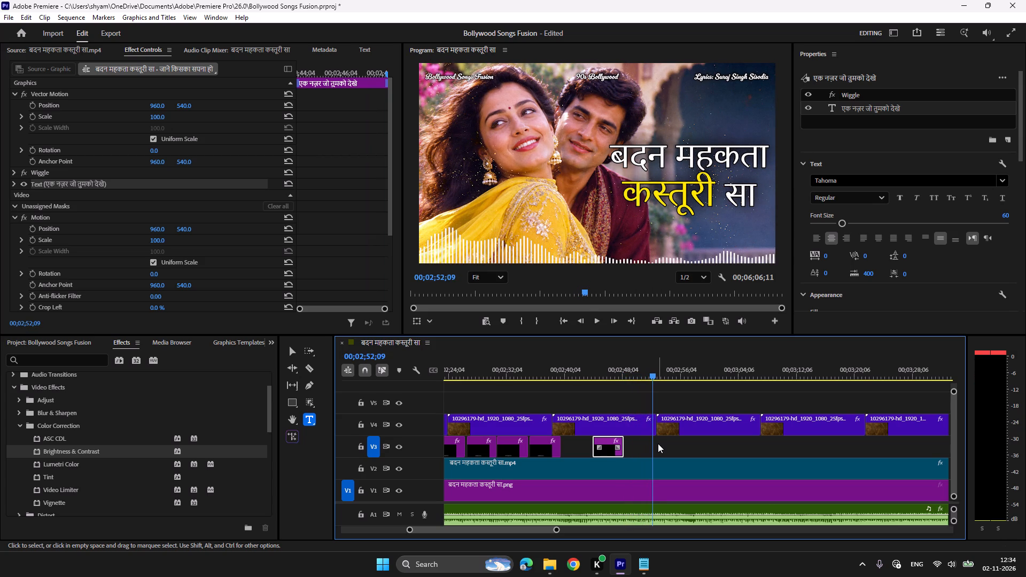
key(ctrl+c)
key(ctrl+v)
click(650, 371)
key(space)
scroll(705, 458, down, 2)
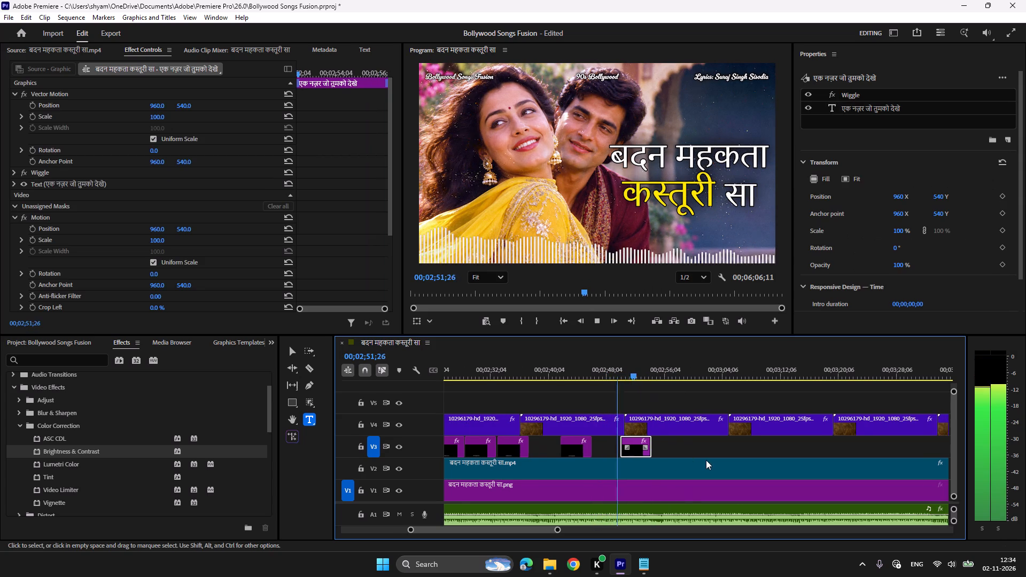
scroll(706, 460, down, 1)
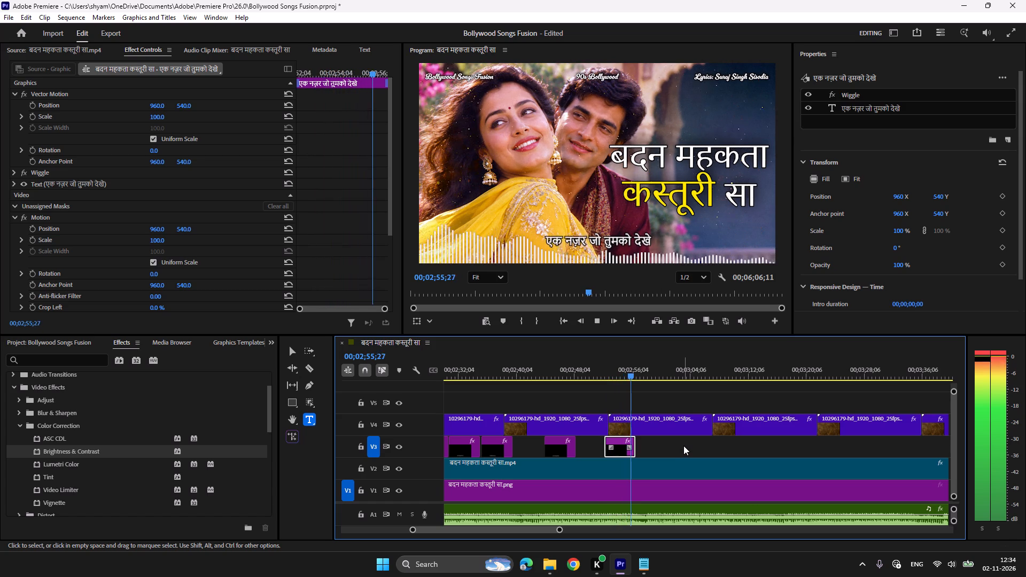
Replay the end of the newest title and place another copy of एक नज़र जो तुमको देखे on V3 at 00;02;56;04.
key(space)
click(626, 363)
key(space)
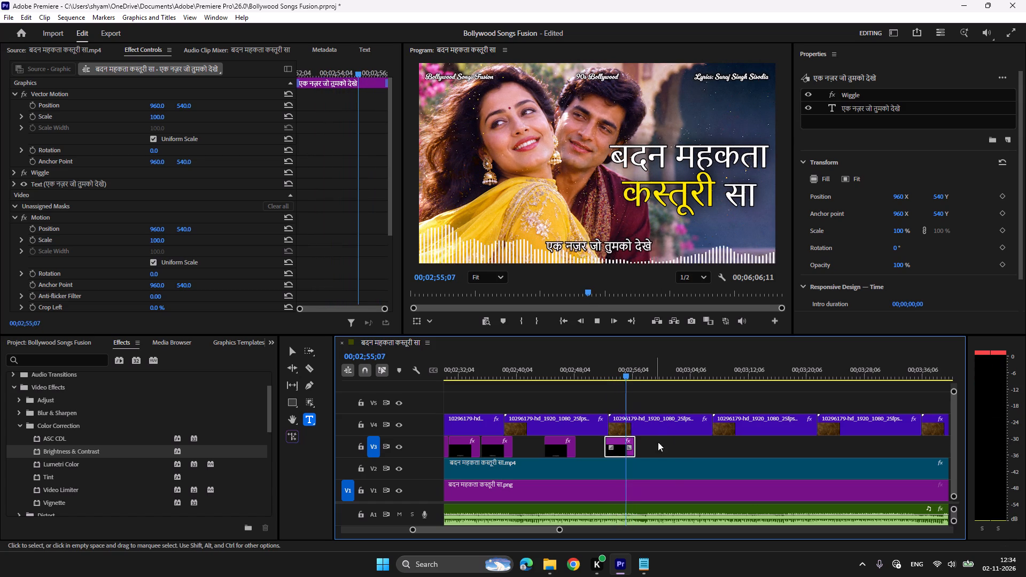
key(space)
key(ctrl+c)
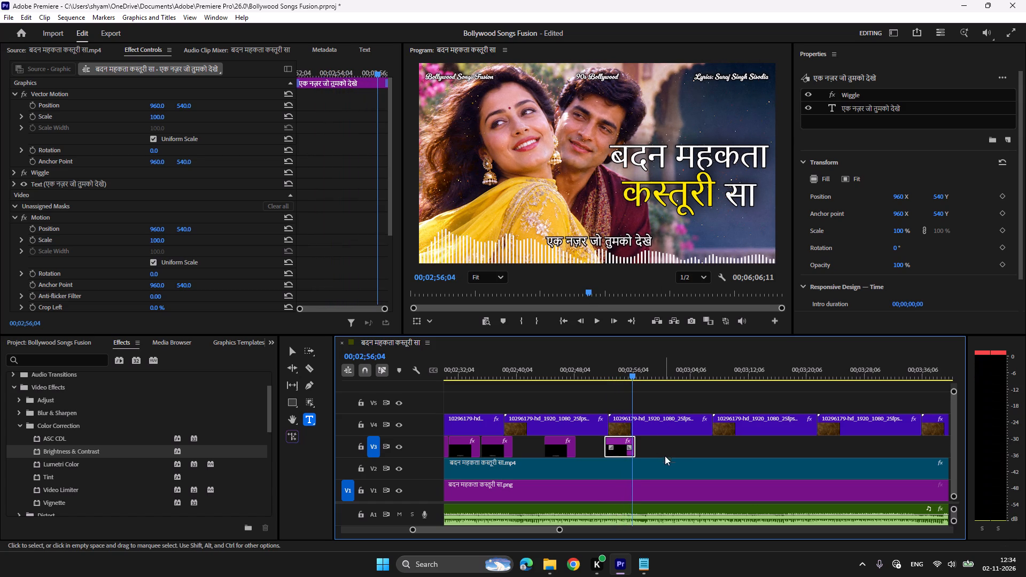
key(ctrl+v)
Copy लगता है चेहरा अपना सा from the lyrics in Notepad, replace the newest Premiere title's text with it, and play it back.
click(640, 567)
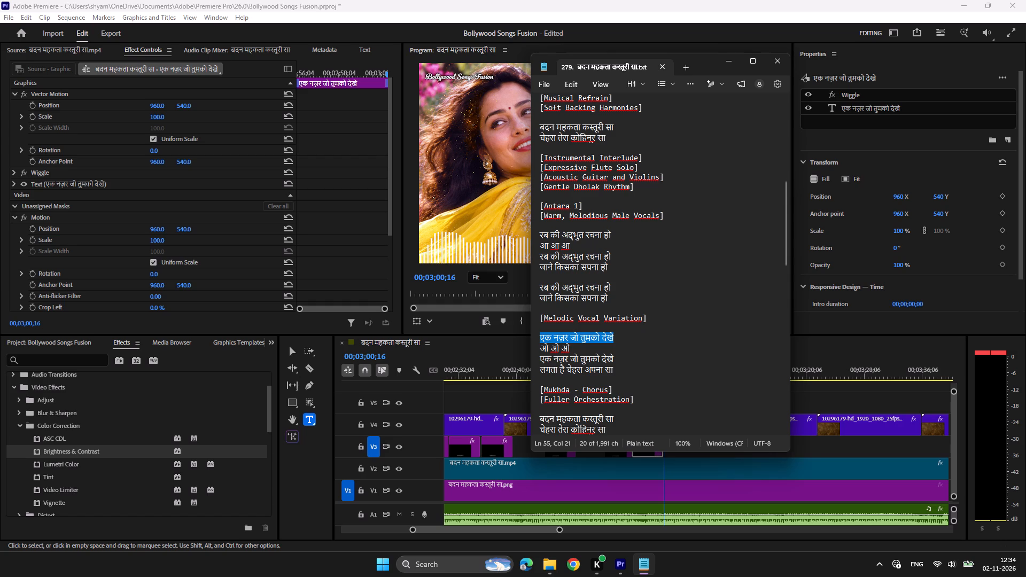
drag(620, 371, 528, 374)
key(ctrl+c)
click(625, 564)
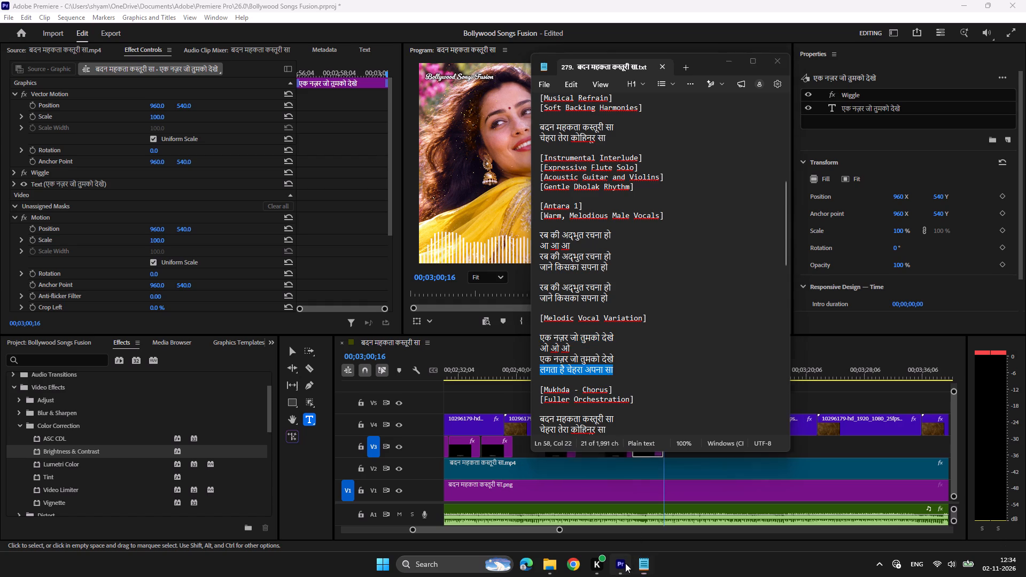
click(648, 376)
click(610, 245)
key(ctrl+a)
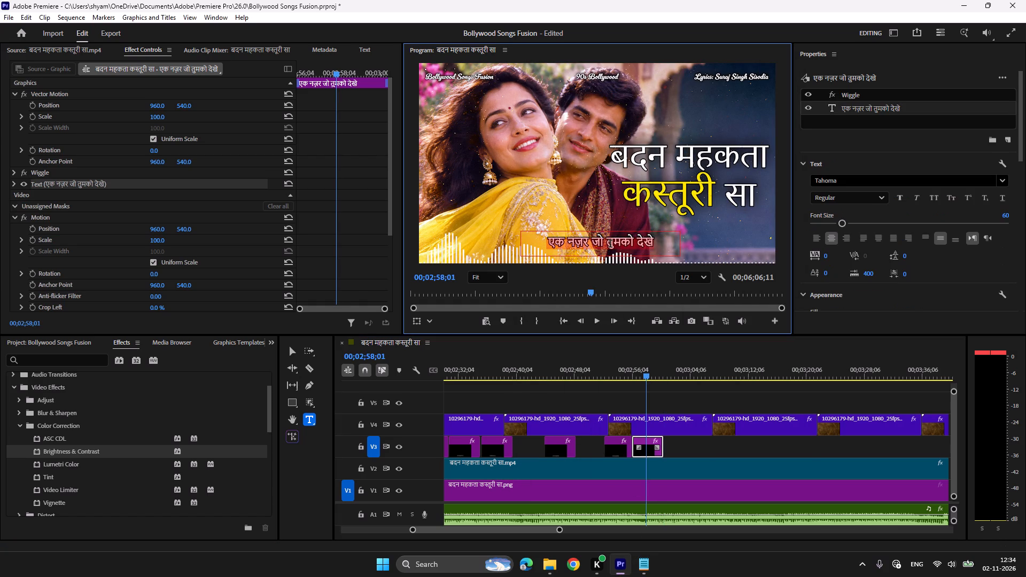
key(ctrl+v)
click(626, 373)
key(space)
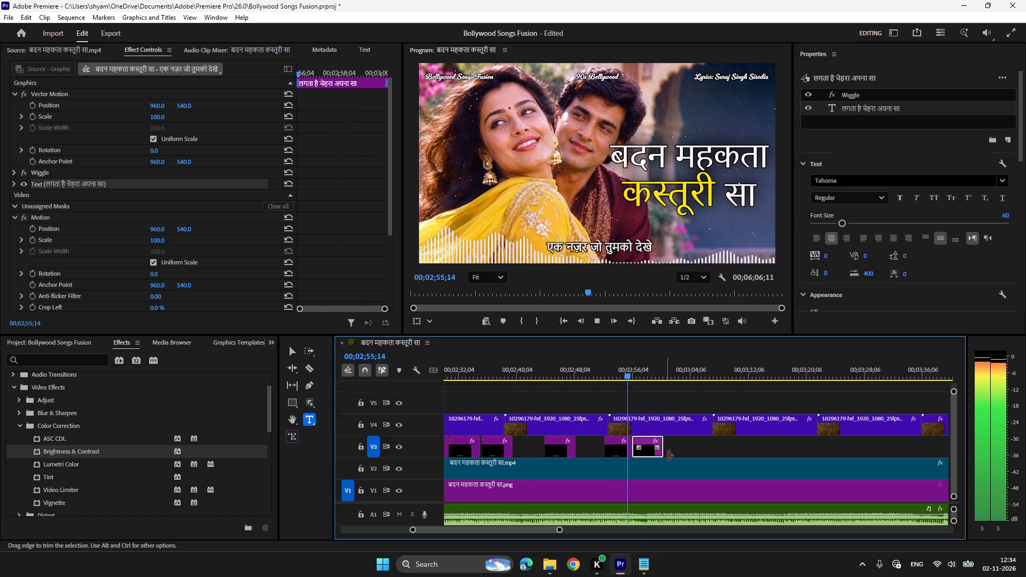
scroll(693, 451, down, 3)
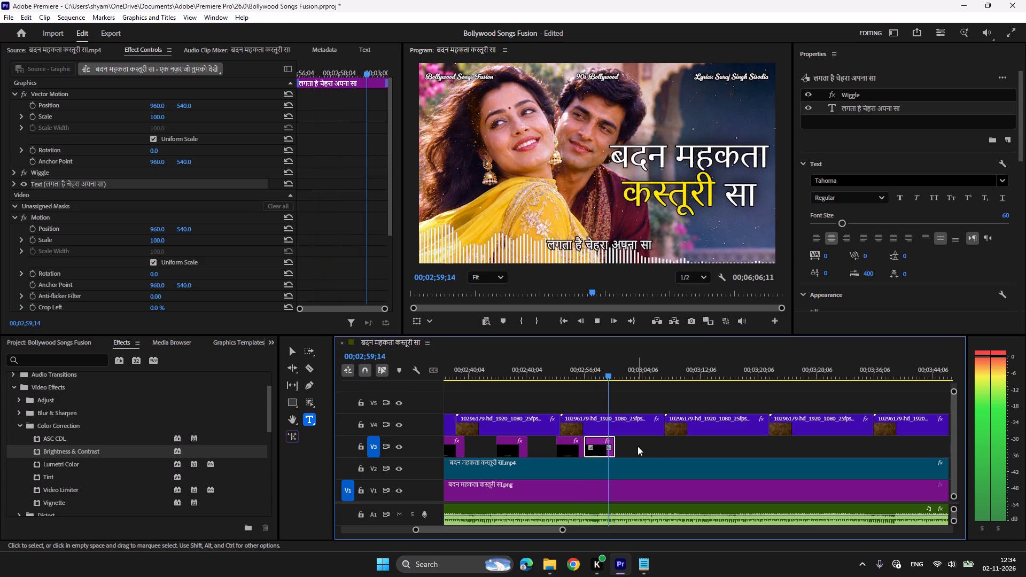
Copy the बदन महकता कस्तूरी सा and चेहरा तेरा कोहिनूर सा titles from around 00;01;30, place them on V3 at 00;03;00;24, and play them back.
key(space)
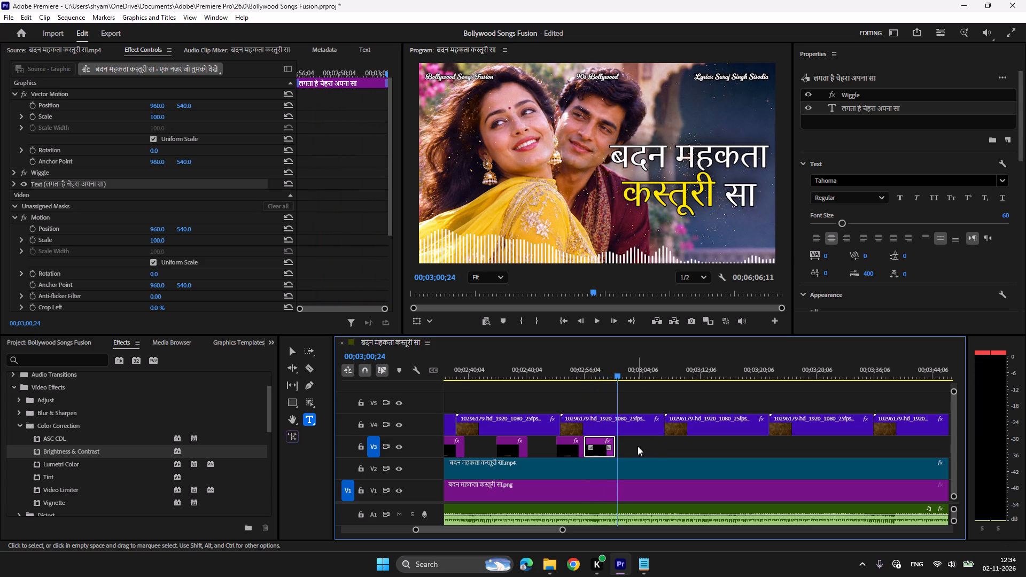
scroll(638, 446, up, 18)
scroll(638, 446, up, 9)
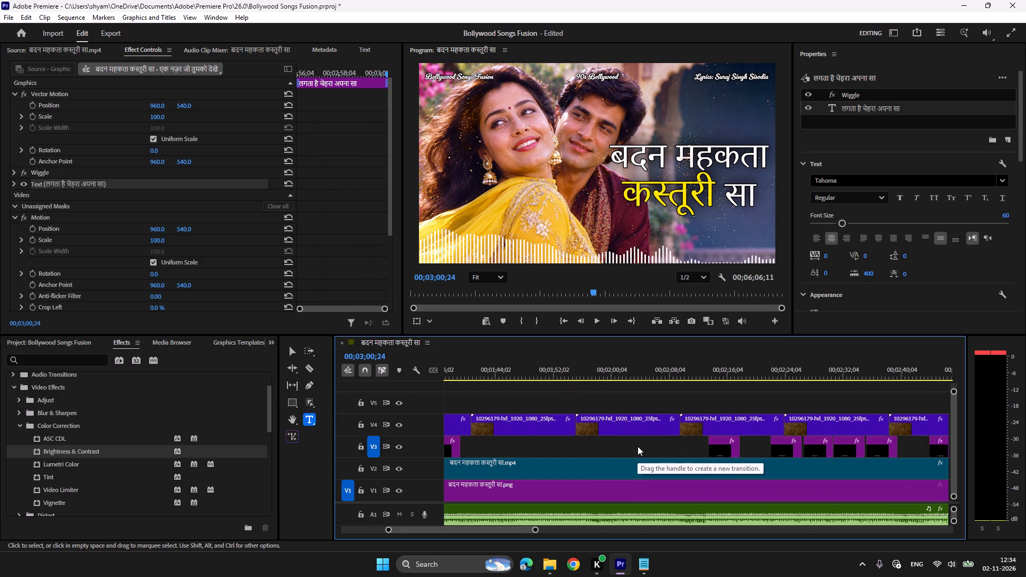
scroll(638, 446, up, 7)
drag(610, 451, 536, 447)
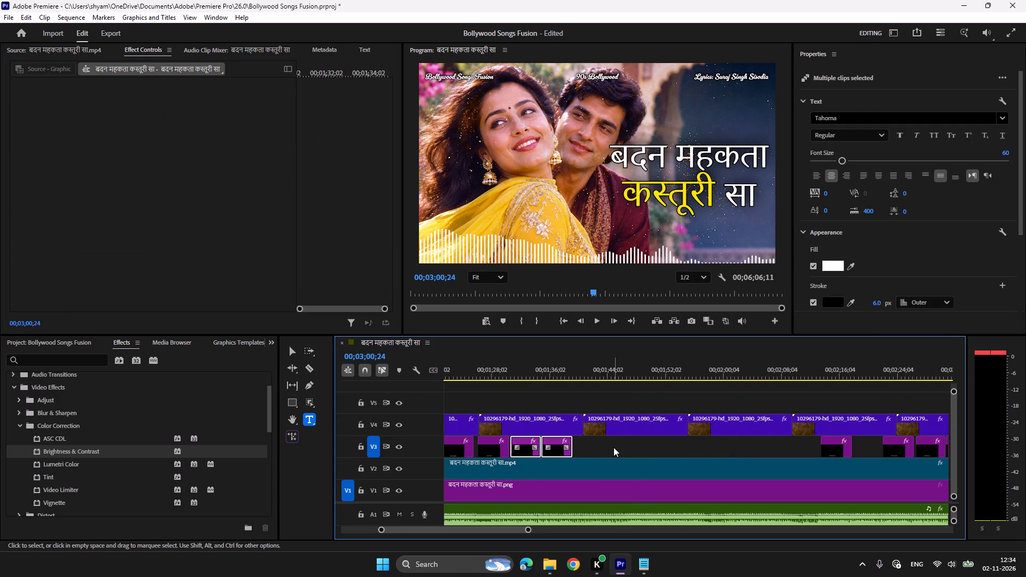
key(ctrl+c)
key(ctrl+v)
click(629, 373)
key(space)
scroll(667, 422, down, 6)
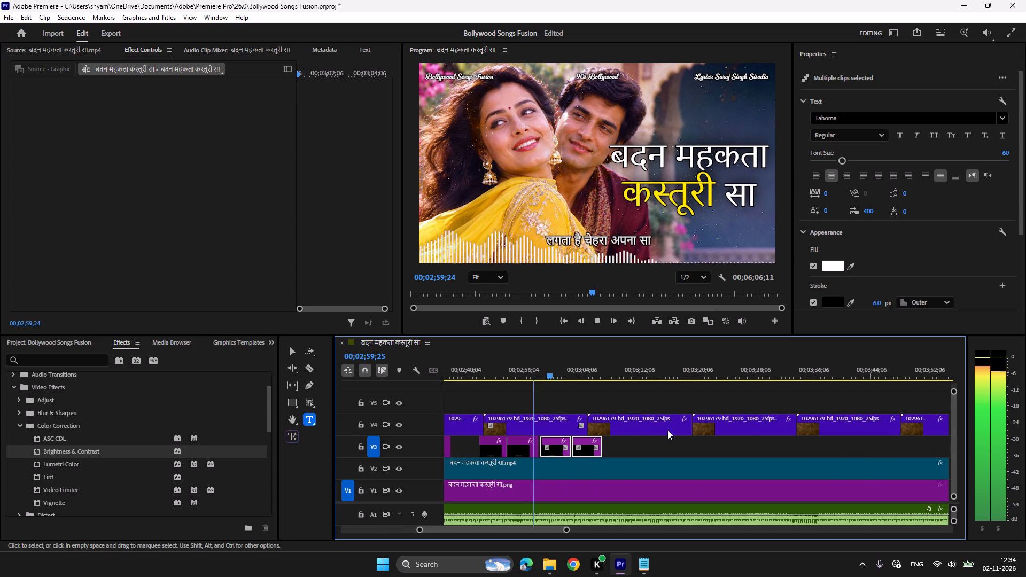
Copy the last चेहरा तेरा कोहिनूर सा title on V3 and save the project.
click(649, 443)
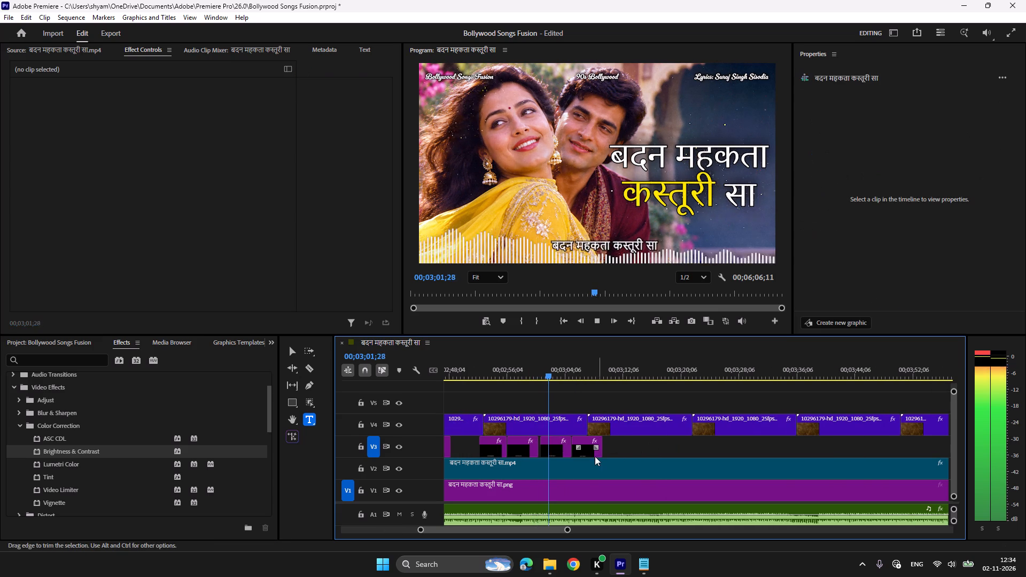
click(589, 453)
key(ctrl+c)
key(ctrl+s)
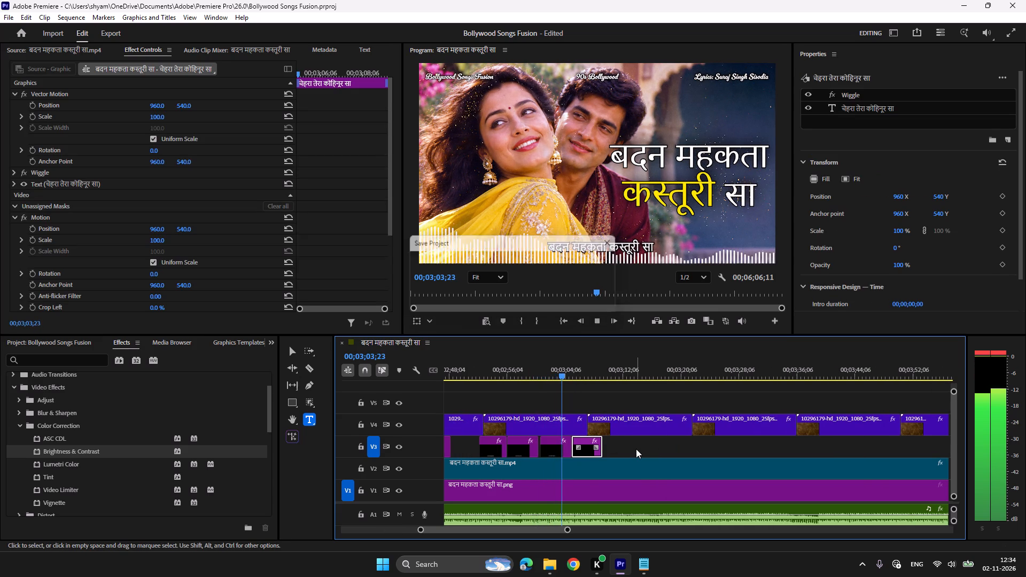
Play on through the instrumental interlude and place the copied चेहरा तेरा कोहिनूर सा title on V3 at about 00;03;39;15.
key(space)
scroll(635, 449, down, 3)
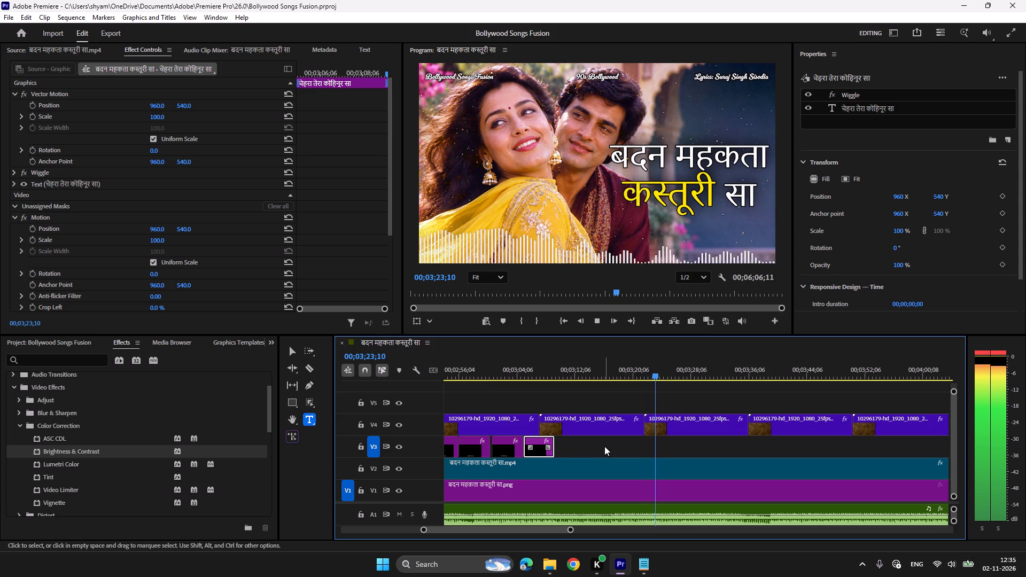
scroll(604, 446, down, 7)
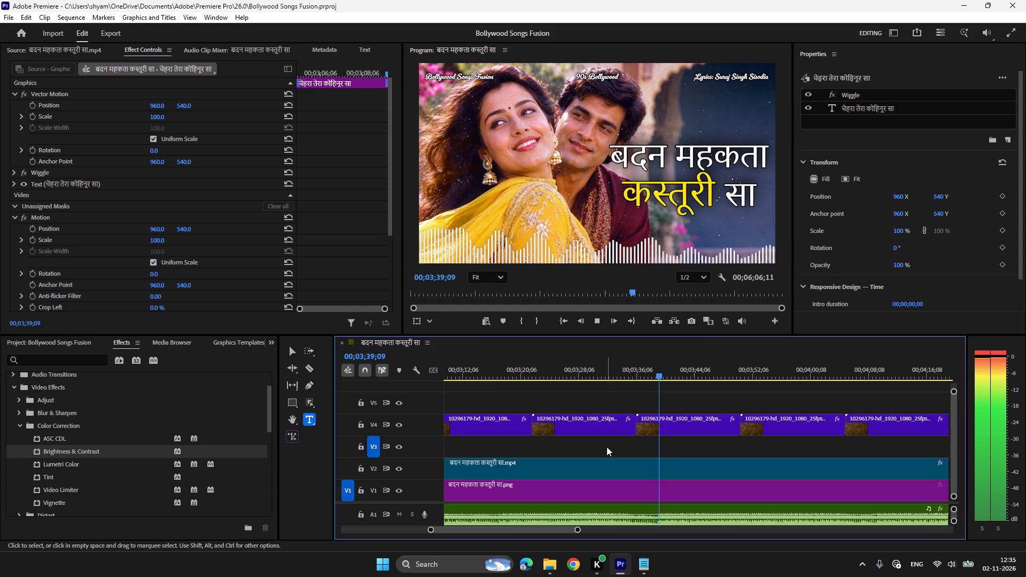
key(space)
key(ctrl+v)
Copy रंग केसर सा तूने पाया from the lyrics in Notepad, replace the newest Premiere title's text with it, and play it back.
click(640, 571)
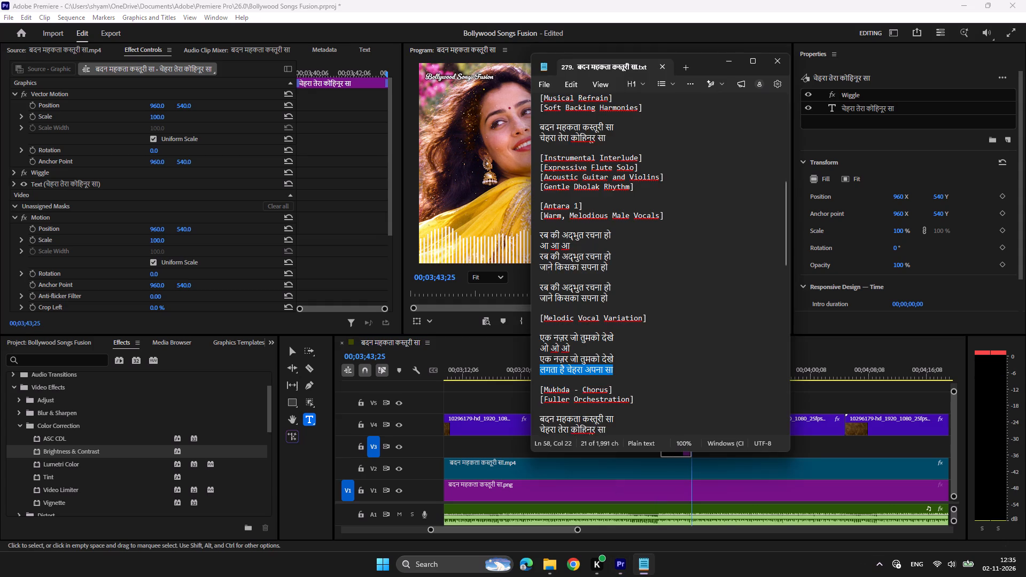
scroll(596, 371, down, 6)
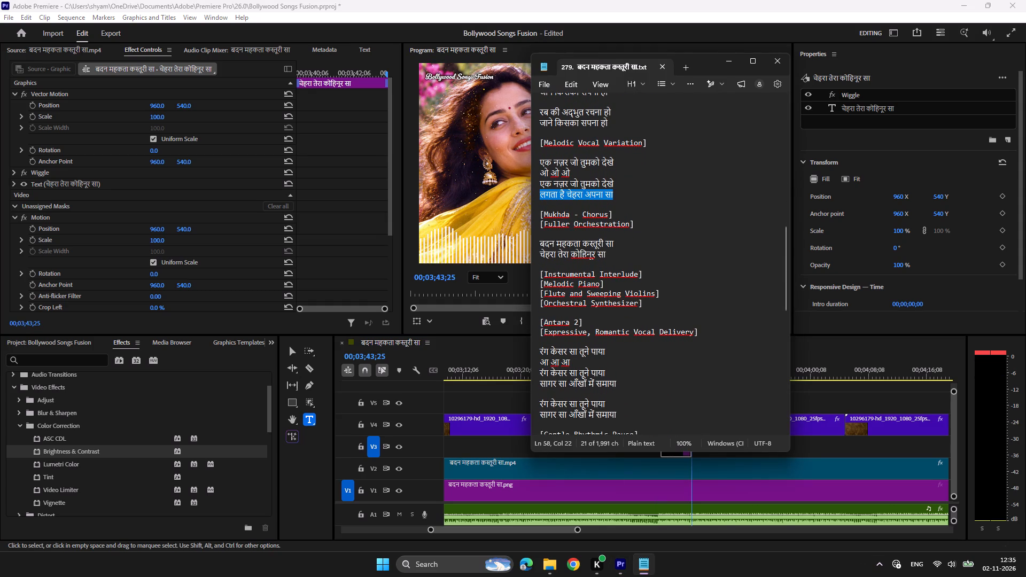
drag(608, 350, 533, 351)
key(ctrl+c)
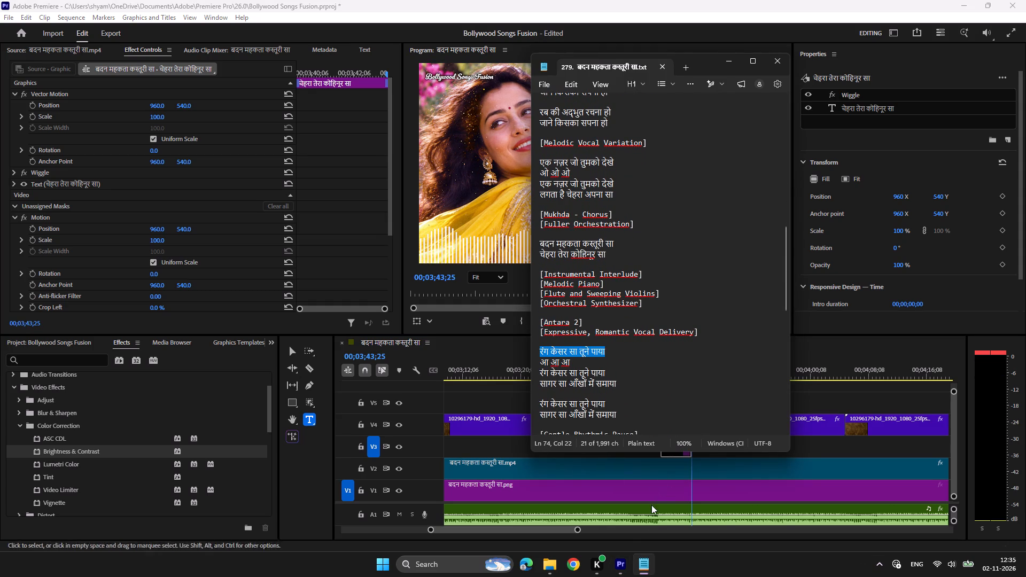
click(620, 561)
click(672, 371)
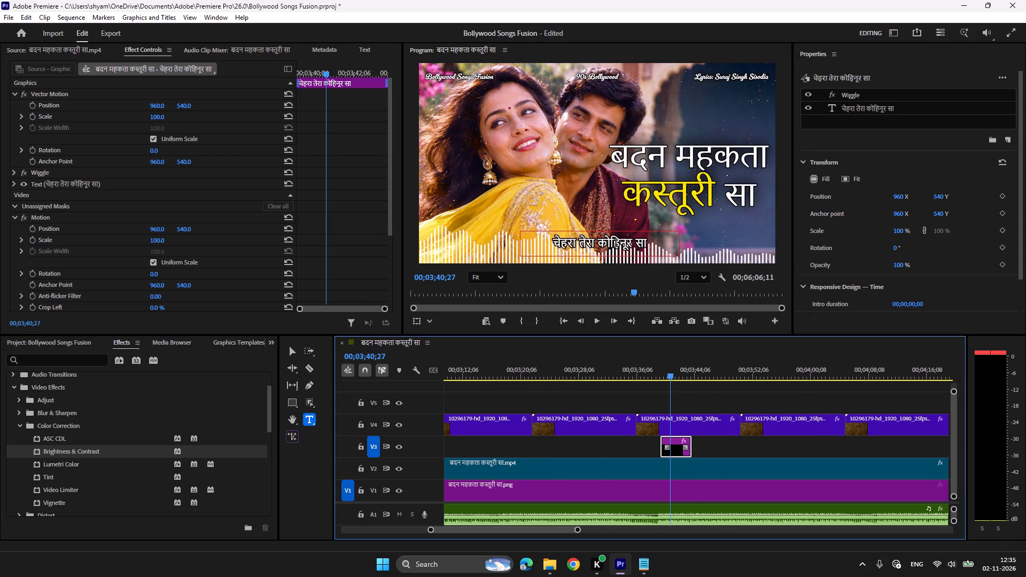
click(616, 244)
key(ctrl+a)
key(ctrl+v)
click(655, 375)
key(space)
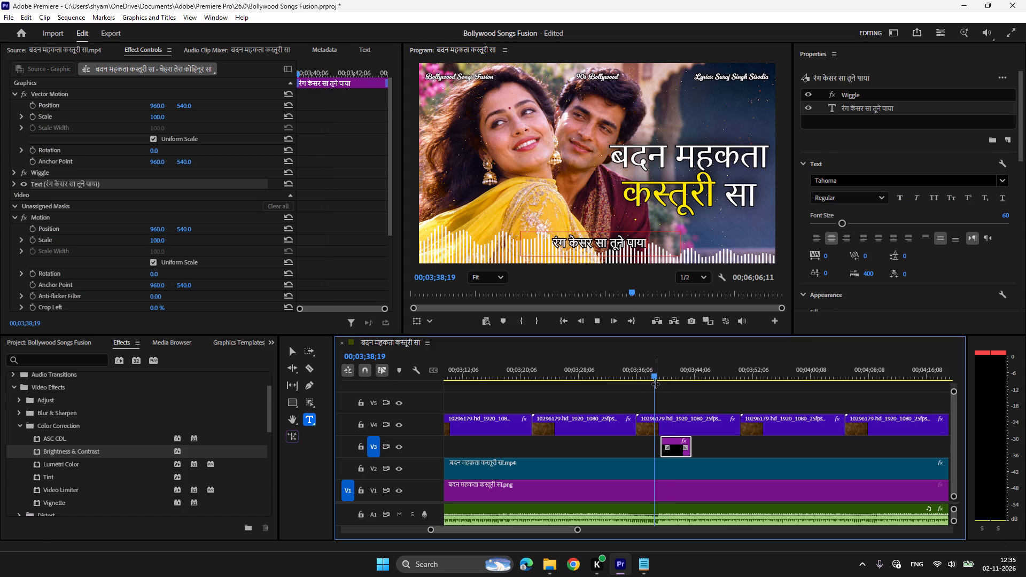
scroll(657, 418, down, 5)
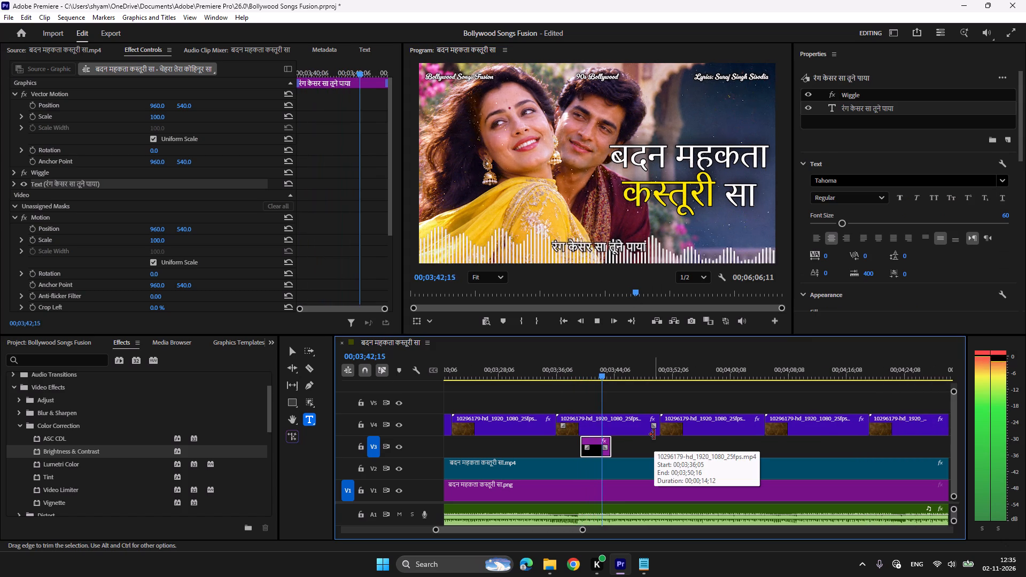
key(space)
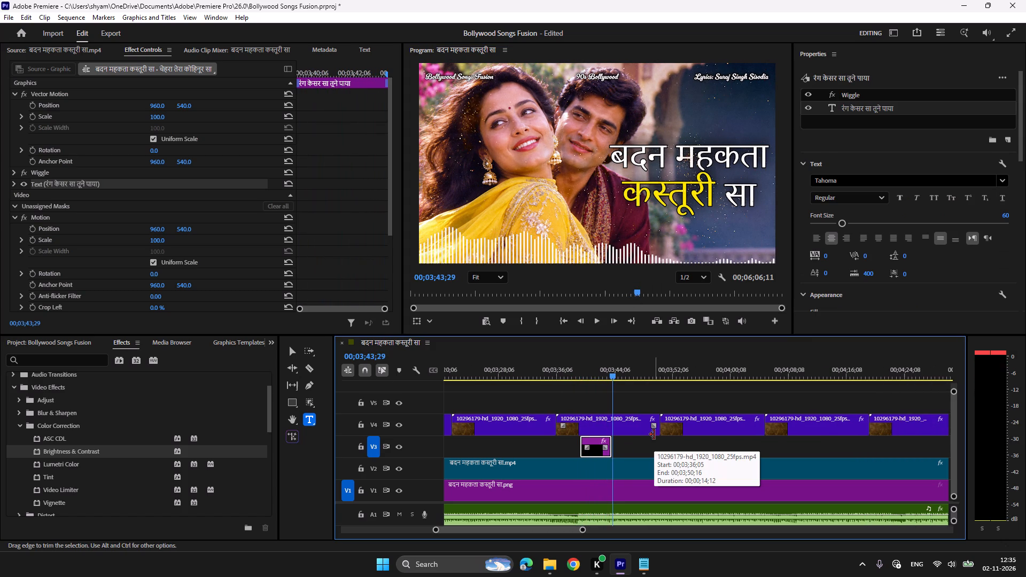
Play on to the next vocal, place a copy of रंग केसर सा तूने पाया on V3 at about 00;03;48, and play it back.
key(space)
scroll(649, 438, down, 2)
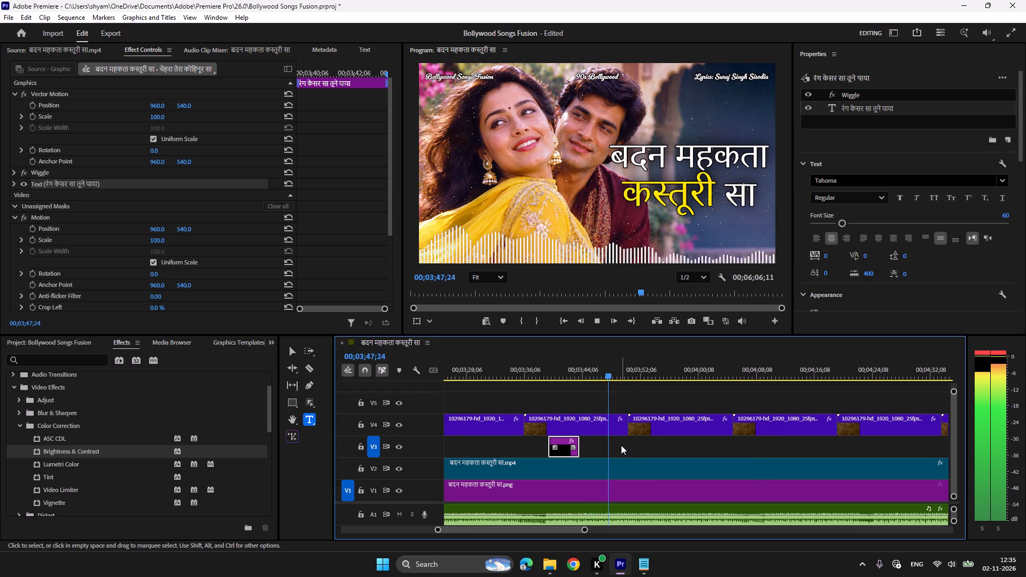
key(space)
key(ctrl+c)
key(ctrl+v)
click(609, 377)
key(space)
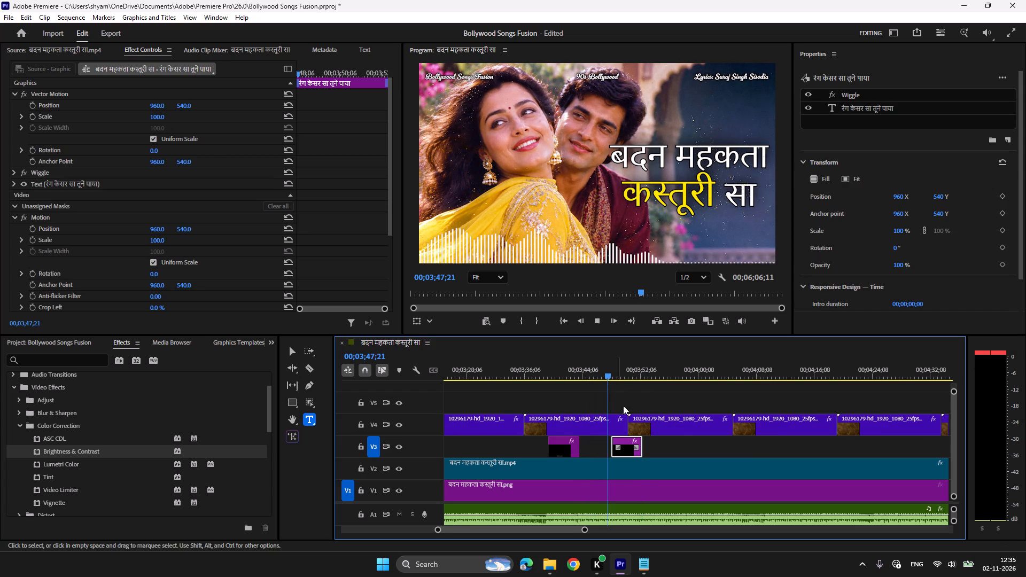
scroll(631, 430, down, 3)
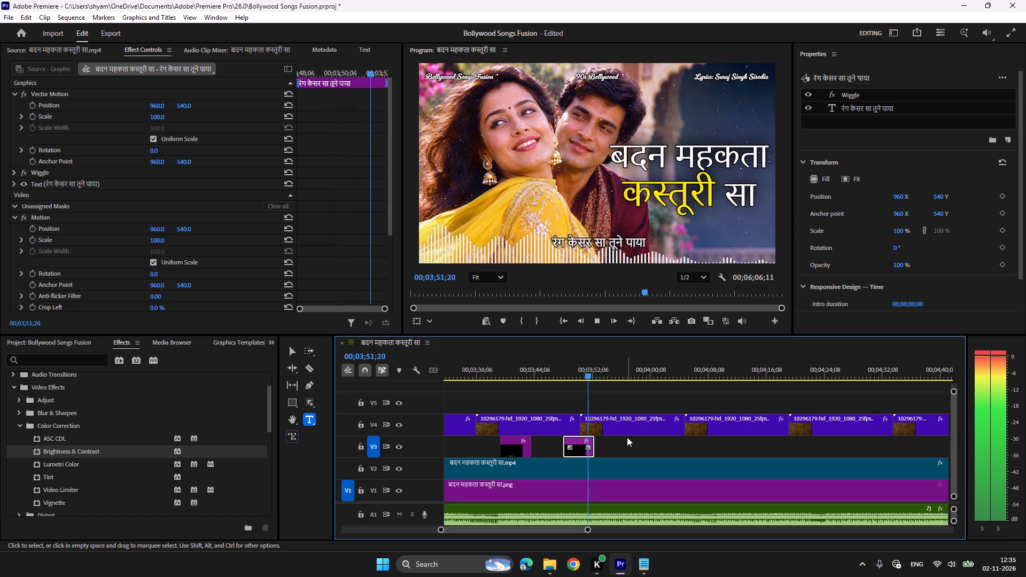
Stop at the end of the newest title and place another copy of रंग केसर सा तूने पाया on V3 at 00;03;52;20.
key(space)
key(space)
key(space)
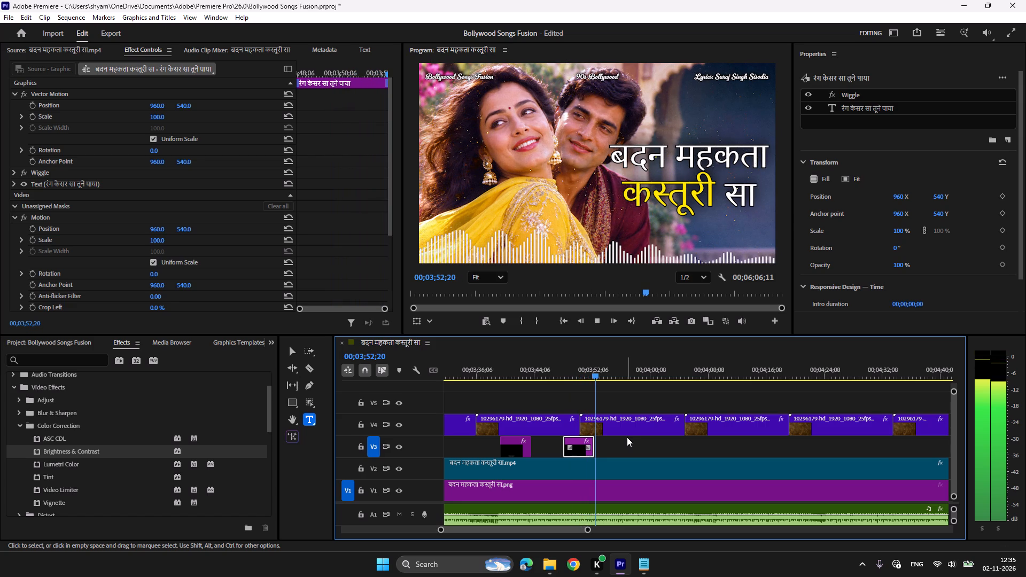
key(ctrl+c)
key(ctrl+v)
Copy सागर सा आँखों में समाया from the lyrics in Notepad, replace the newest Premiere title's text with it, and play it back.
click(652, 564)
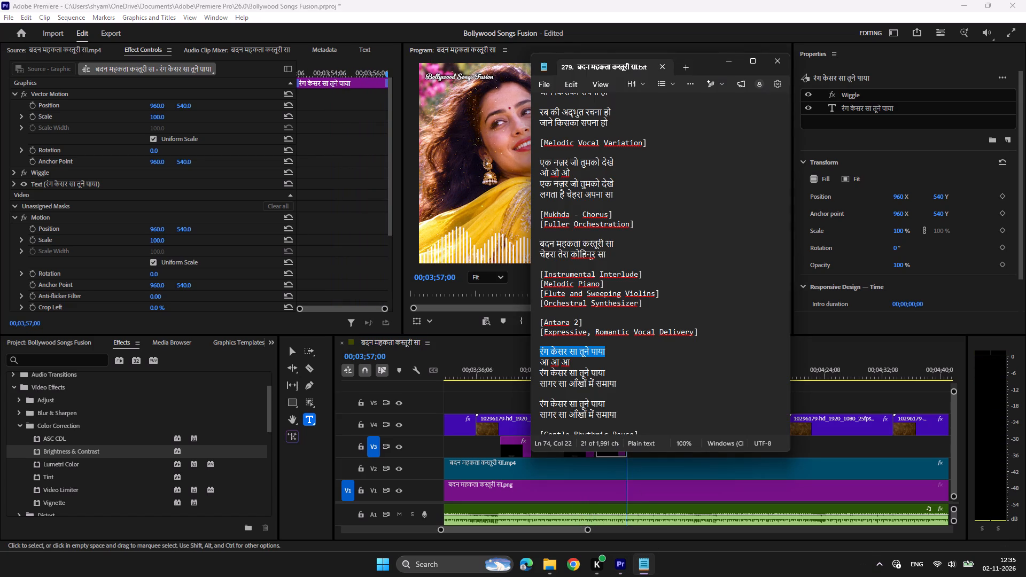
drag(618, 384, 530, 384)
key(ctrl+c)
click(619, 567)
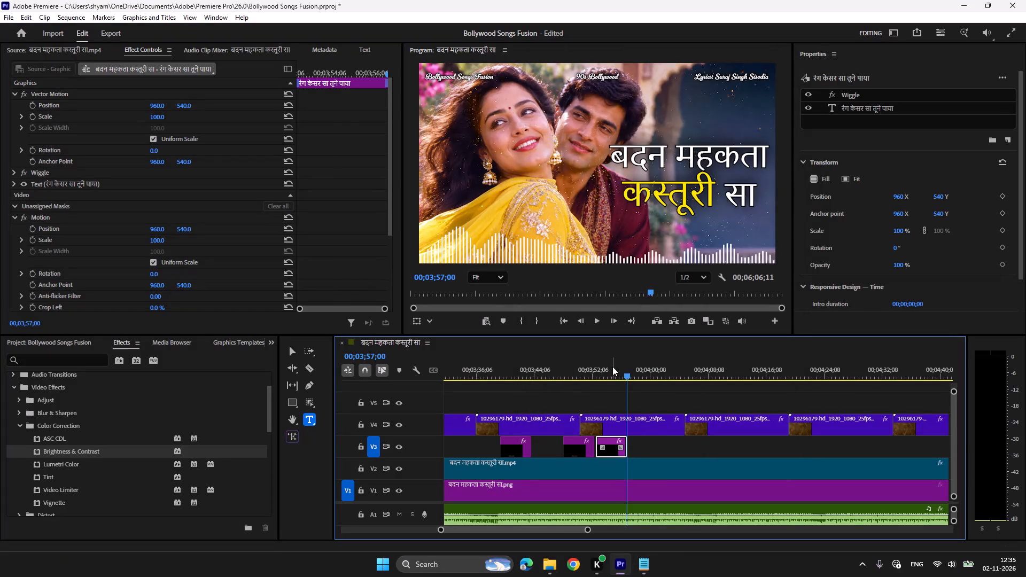
click(612, 367)
click(598, 244)
key(ctrl+a)
key(ctrl+v)
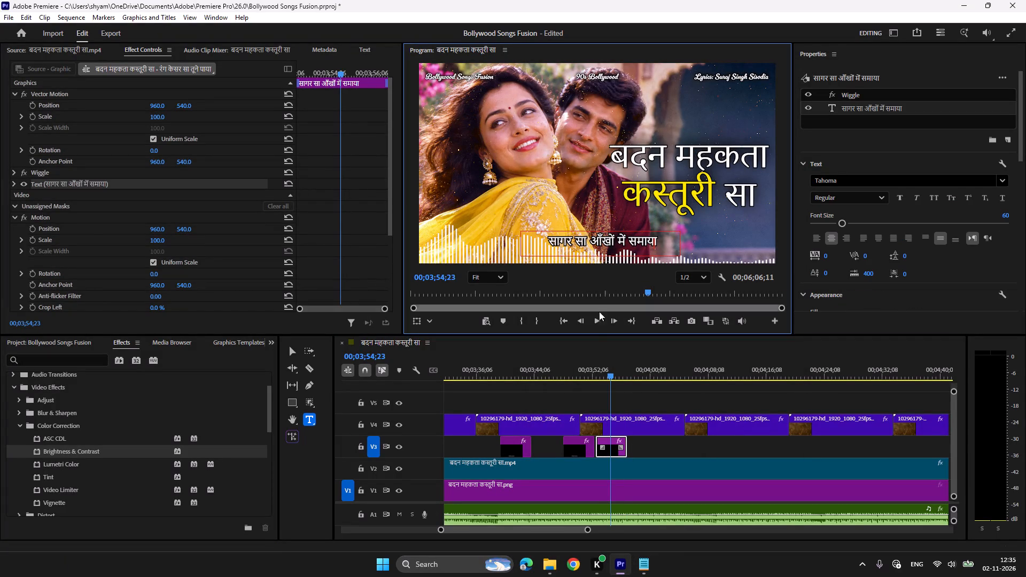
click(592, 361)
key(space)
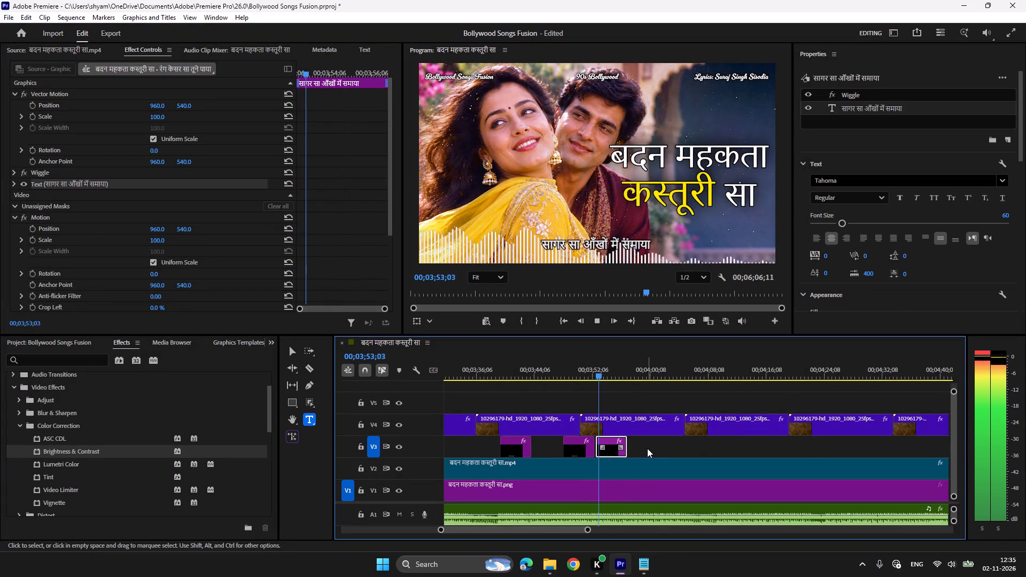
scroll(649, 449, down, 2)
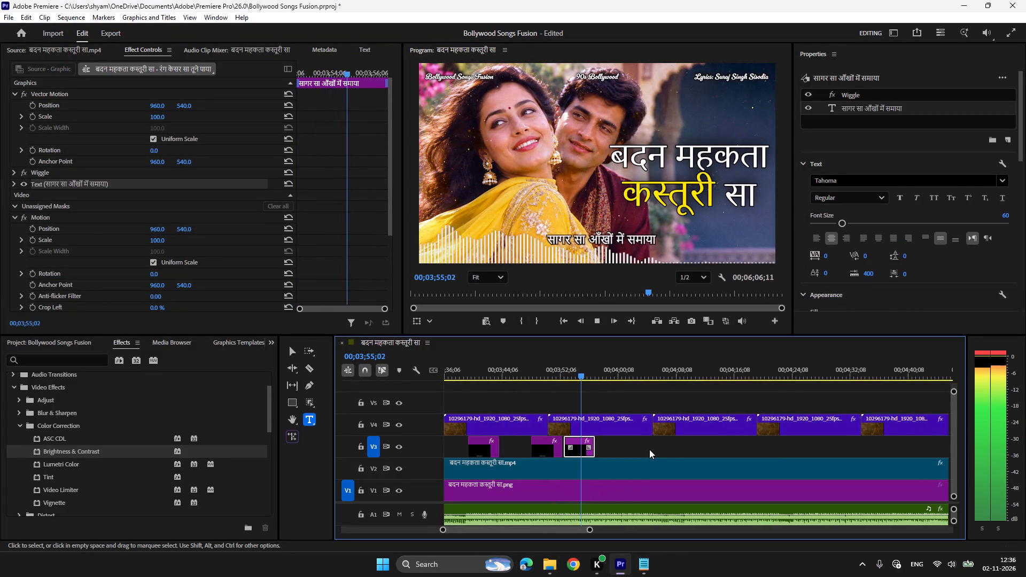
key(space)
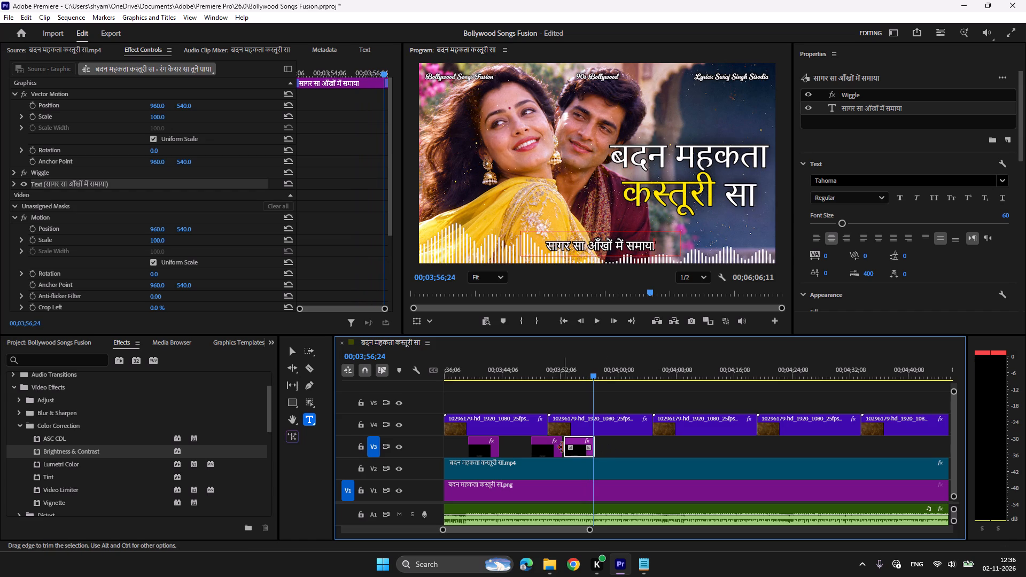
Copy the last रंग केसर सा तूने पाया and सागर सा आँखों में समाया titles, place them on V3 at 00;03;56;24, and play them back.
shift+click(553, 447)
shift+click(550, 453)
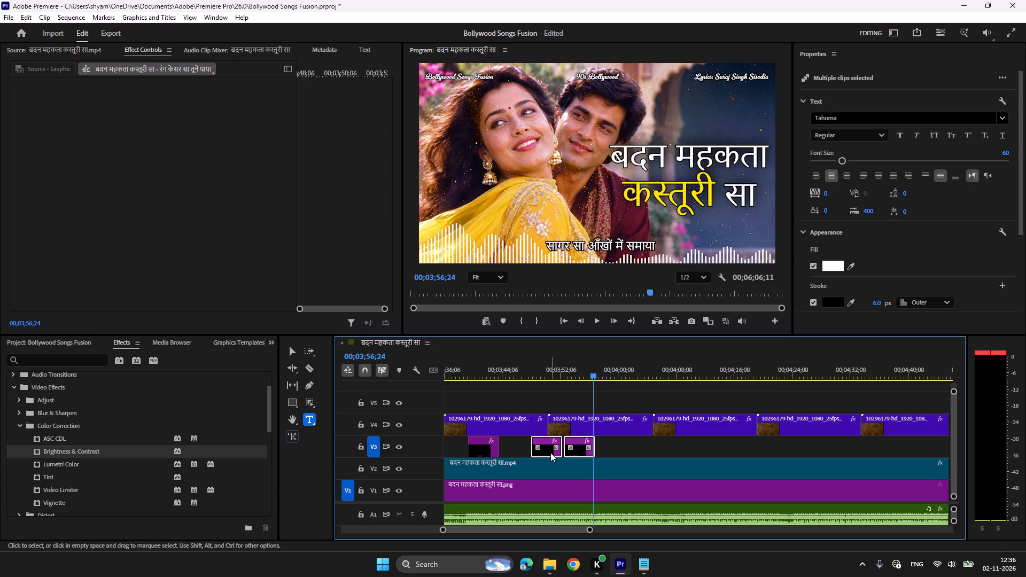
key(ctrl+c)
key(ctrl+v)
click(590, 374)
key(space)
scroll(636, 455, down, 2)
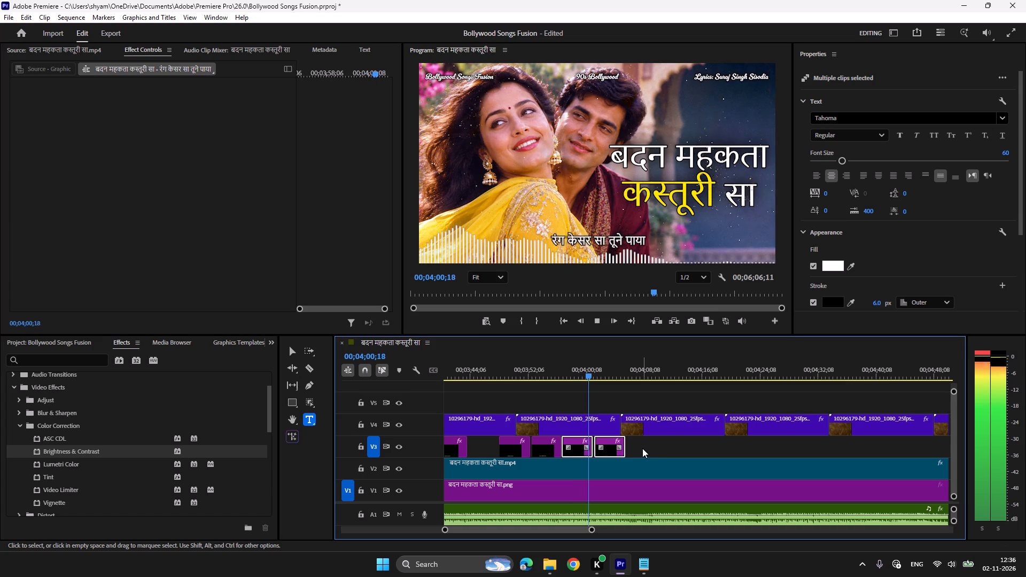
scroll(643, 448, down, 2)
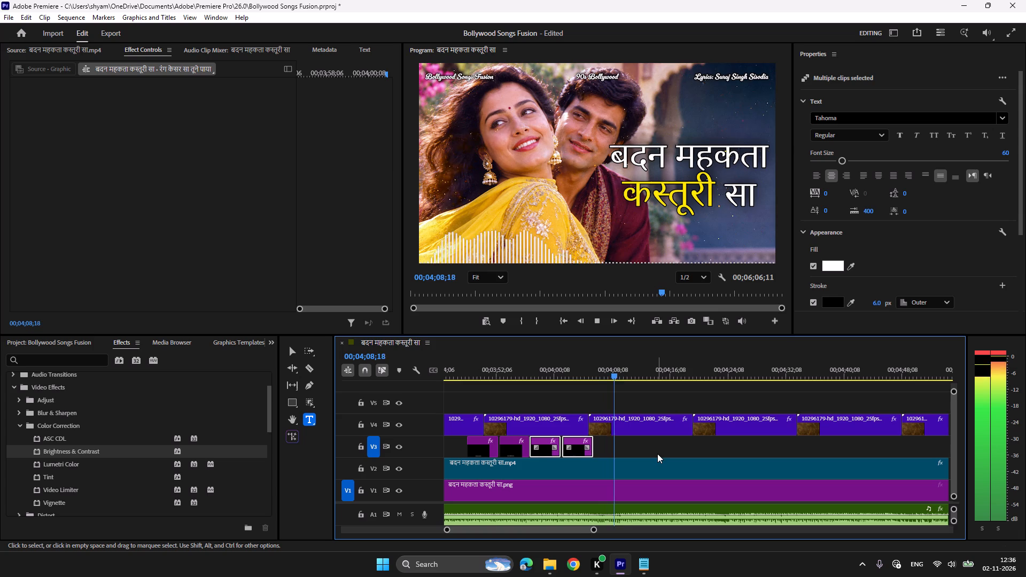
Copy only the last सागर सा आँखों में समाया title and place it on V3 at 00;04;09;29.
key(space)
key(space)
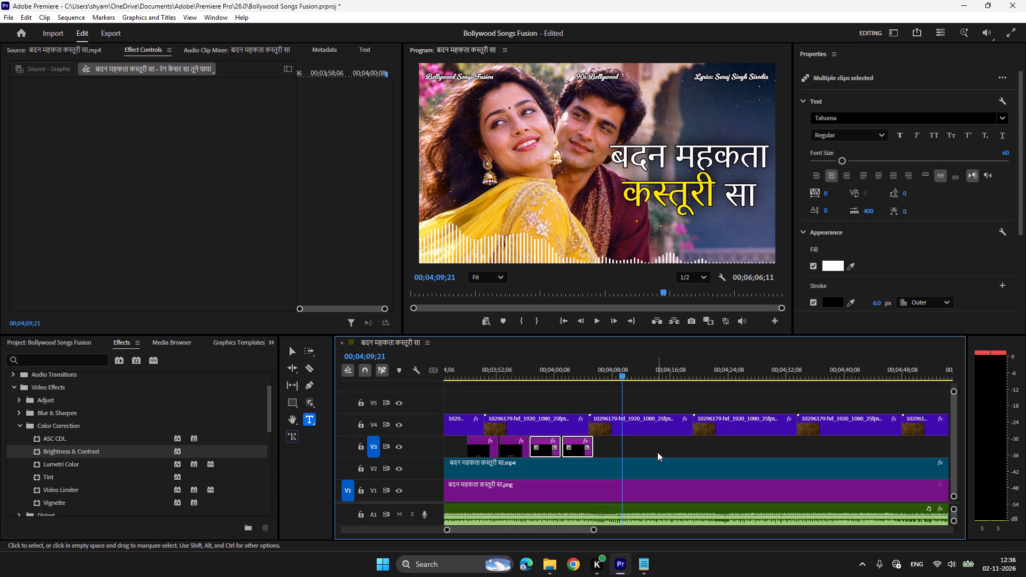
key(space)
click(657, 451)
click(581, 451)
key(ctrl+c)
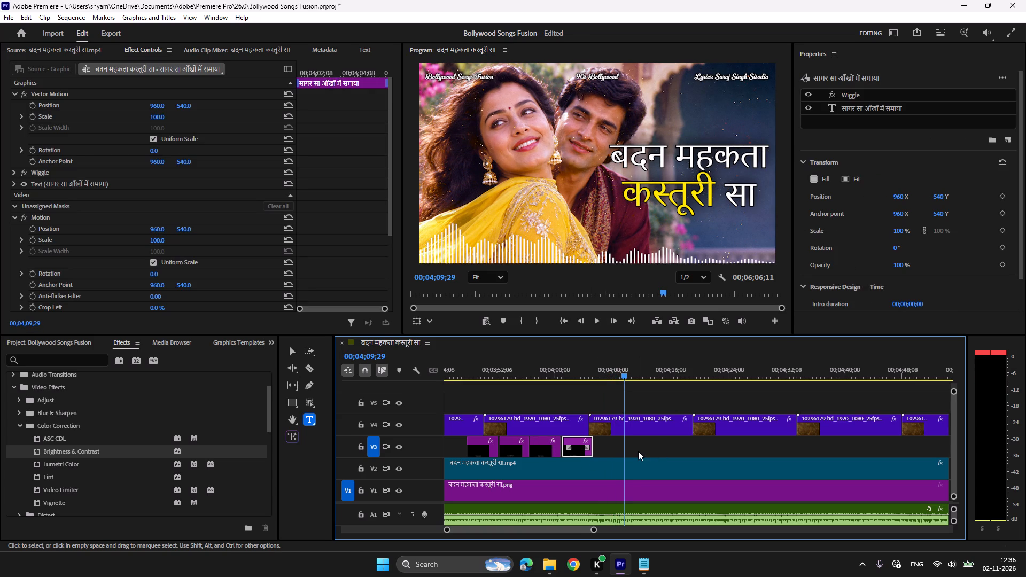
key(ctrl+v)
Copy नज़र लगे ना कभी किसी की from the lyrics in Notepad, replace the newest Premiere title's text with it, and play it back.
click(644, 558)
scroll(651, 425, down, 3)
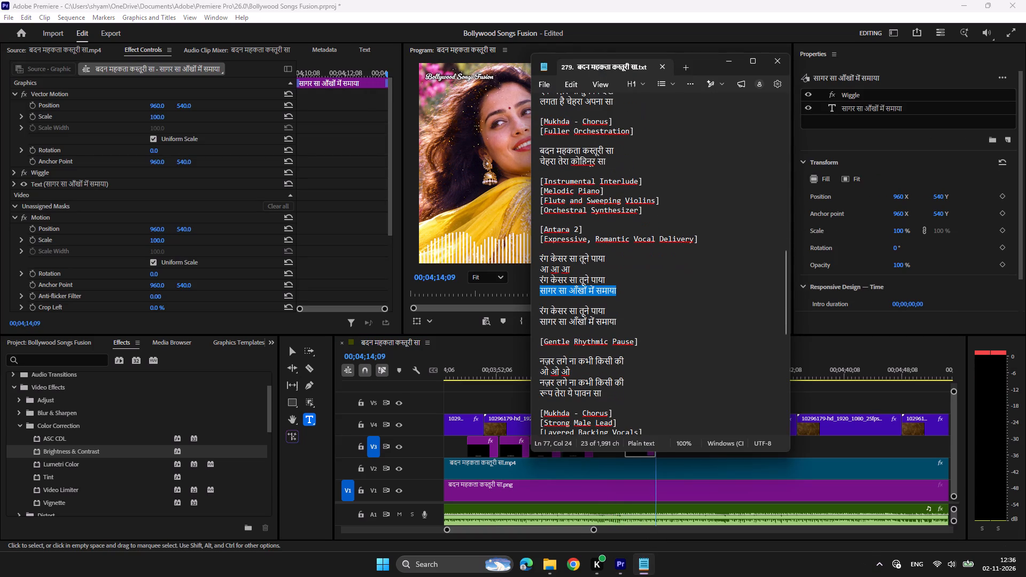
drag(627, 361, 523, 363)
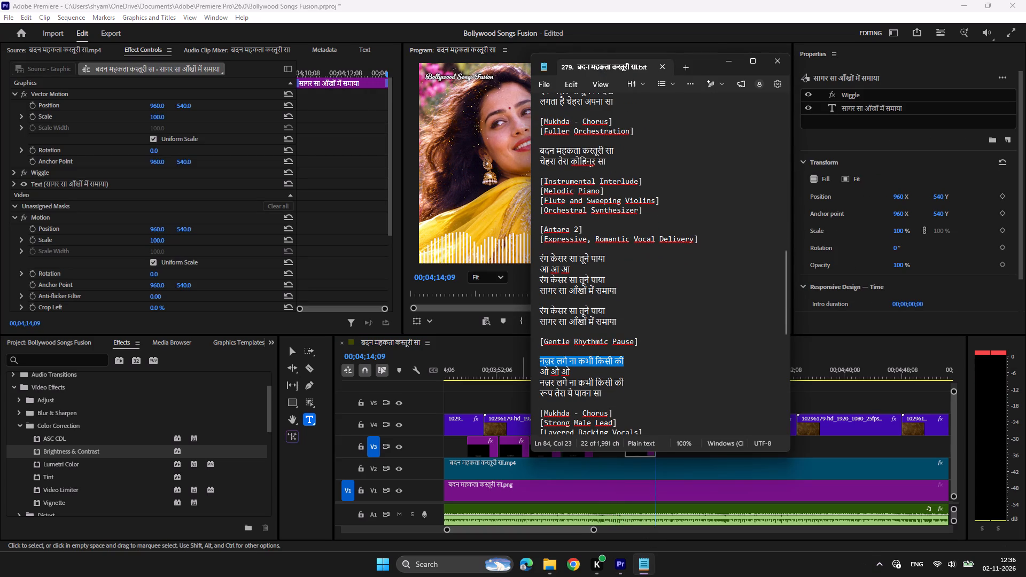
key(ctrl+c)
click(627, 556)
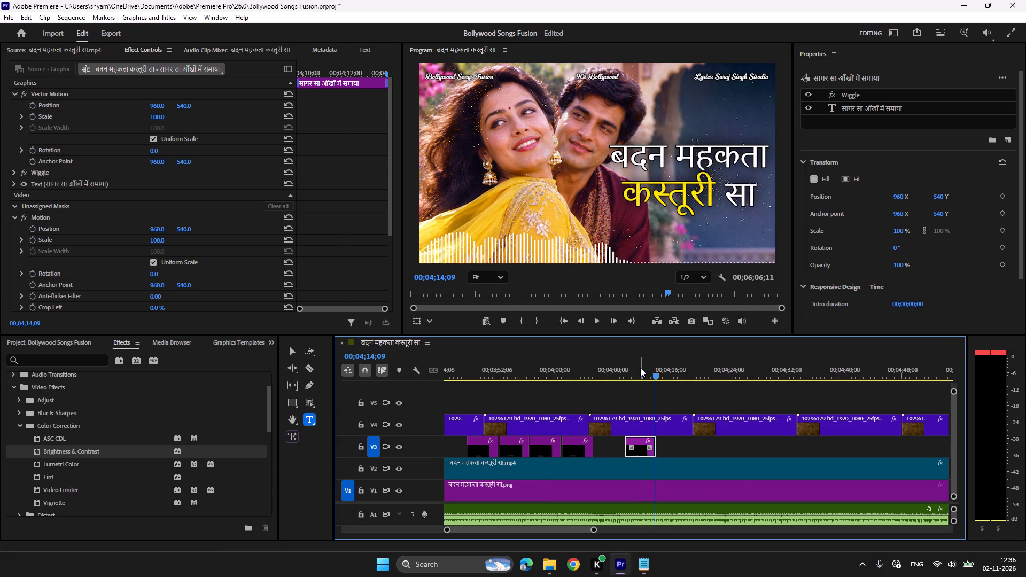
click(640, 368)
click(590, 236)
key(ctrl+a)
key(ctrl+v)
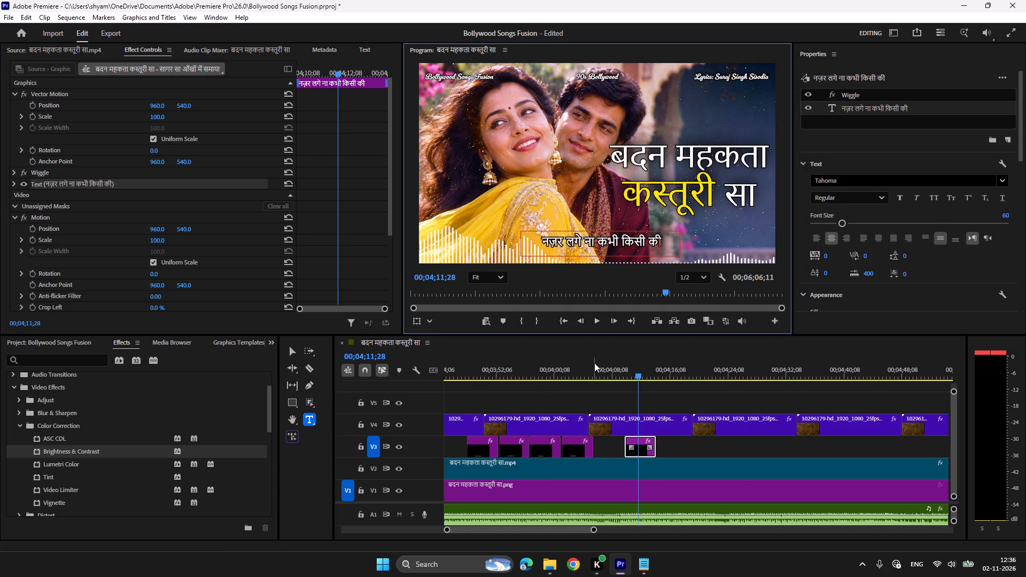
click(622, 371)
key(space)
scroll(633, 426, down, 4)
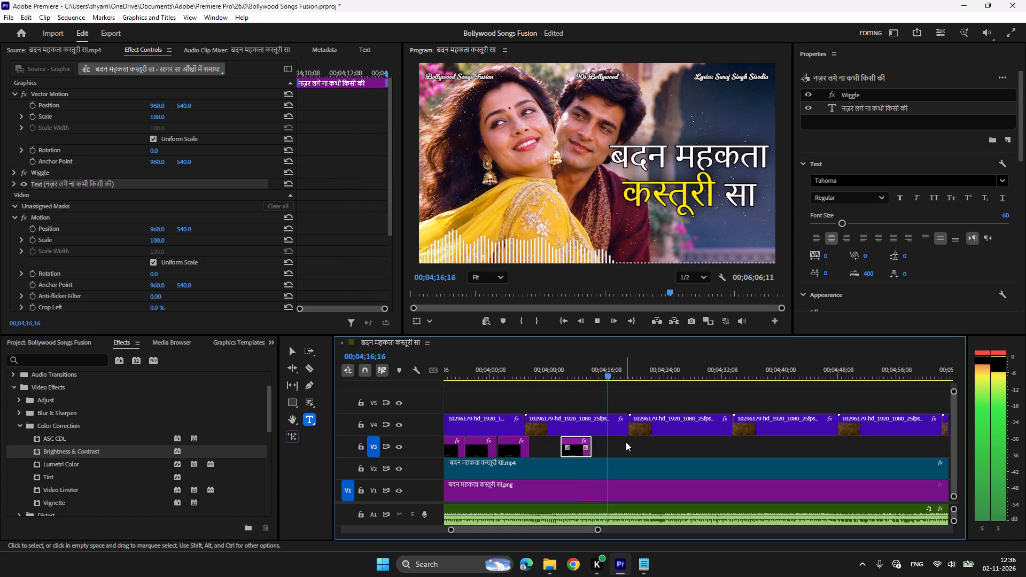
Find the next vocal, place a copy of नज़र लगे ना कभी किसी की on V3 at about 00;04;18;15, and play it back.
key(space)
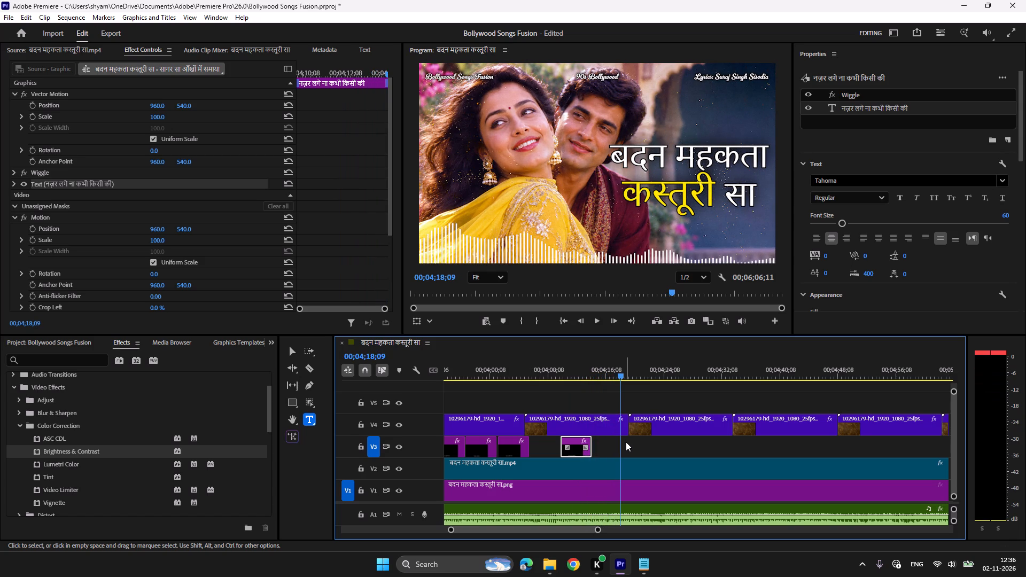
key(space)
key(space)
key(ctrl+c)
key(ctrl+v)
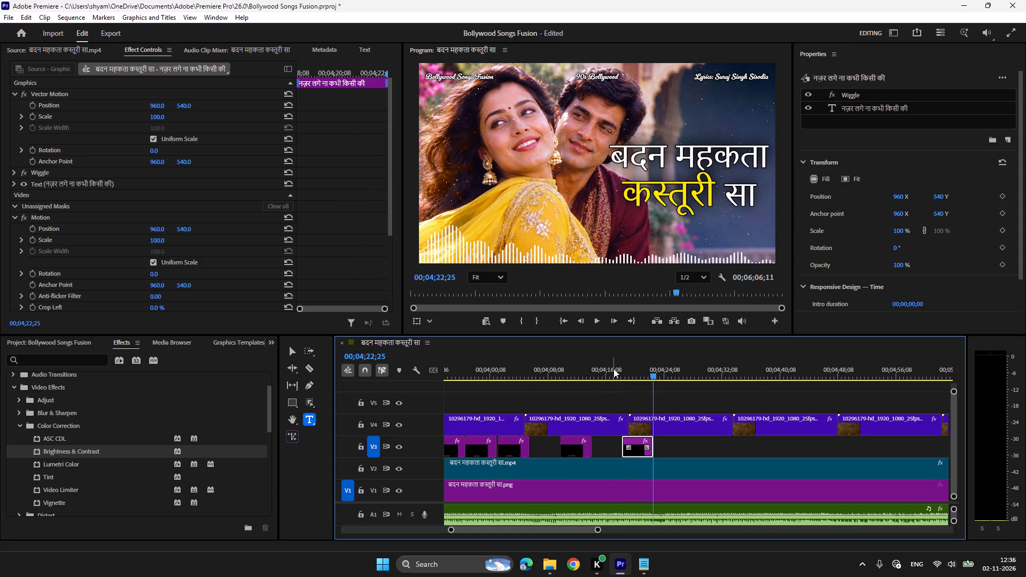
click(617, 369)
key(space)
scroll(650, 435, down, 3)
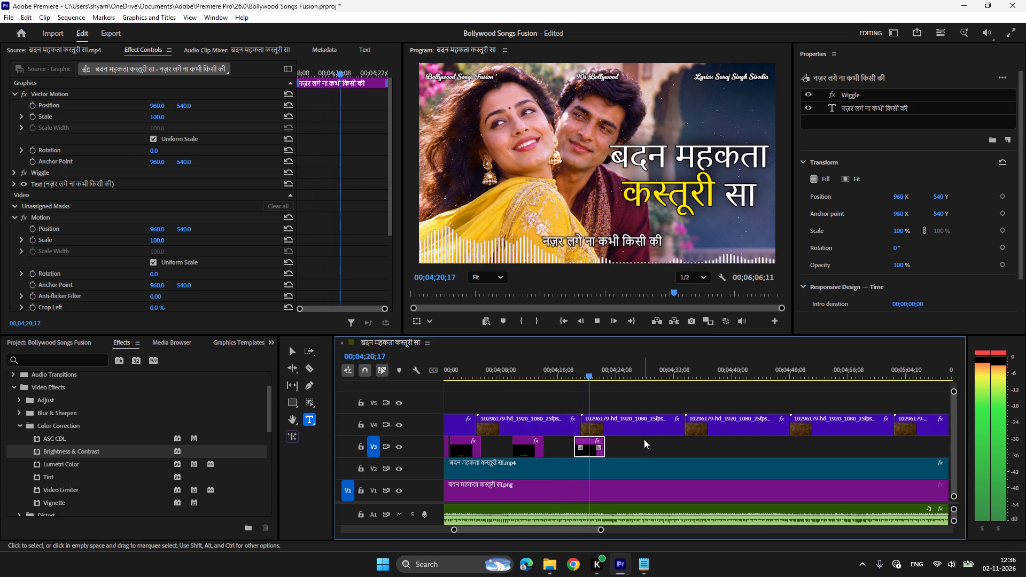
Stop near the end of the newest title and place another copy of नज़र लगे ना कभी किसी की on V3 at 00;04;22;16.
key(space)
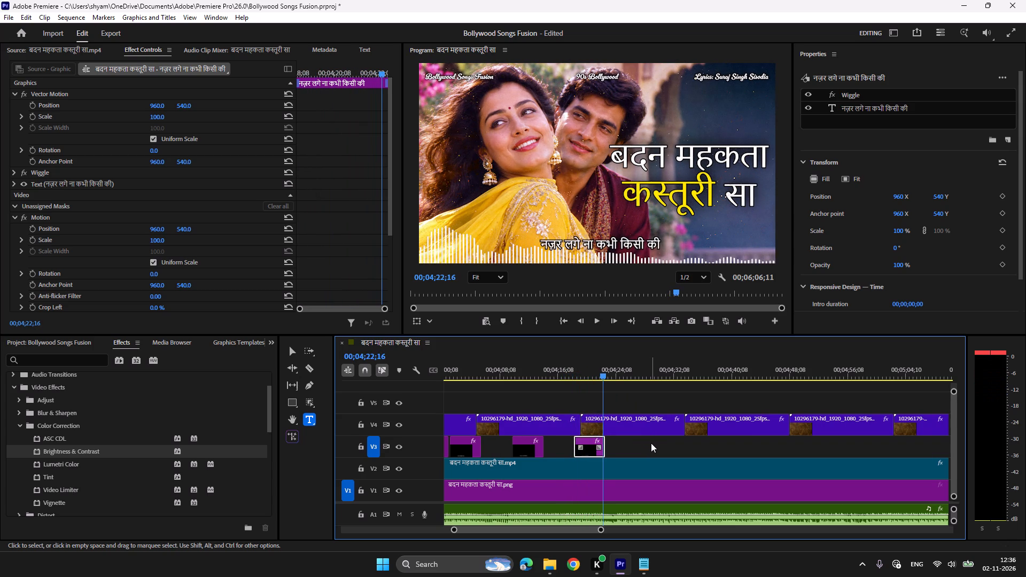
key(ctrl+c)
key(ctrl+v)
Copy रूप तेरा ये पावन सा from the lyrics in Notepad, replace the newest Premiere title's text with it, and play it to its end.
click(638, 568)
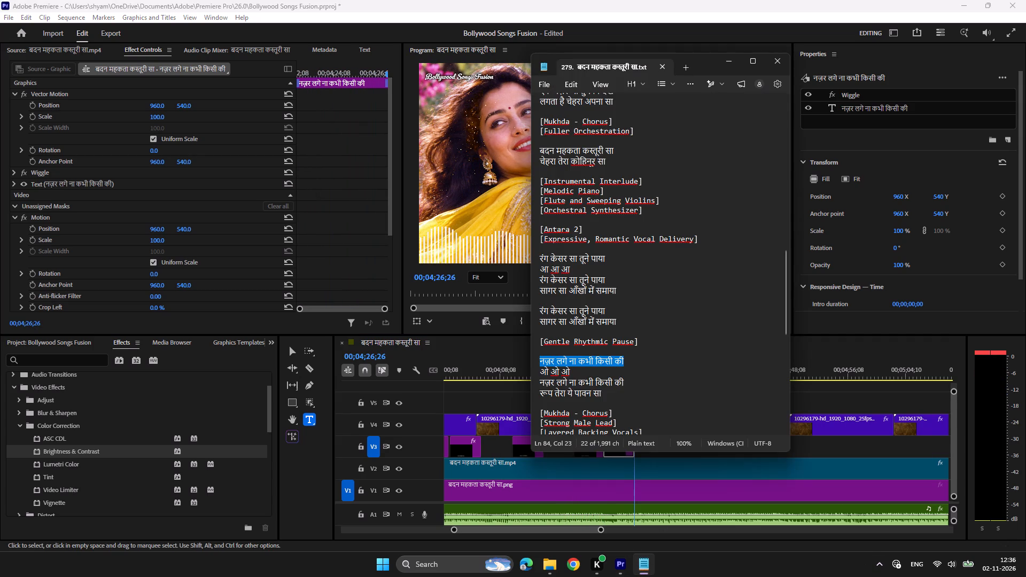
scroll(641, 391, down, 3)
drag(609, 302, 526, 301)
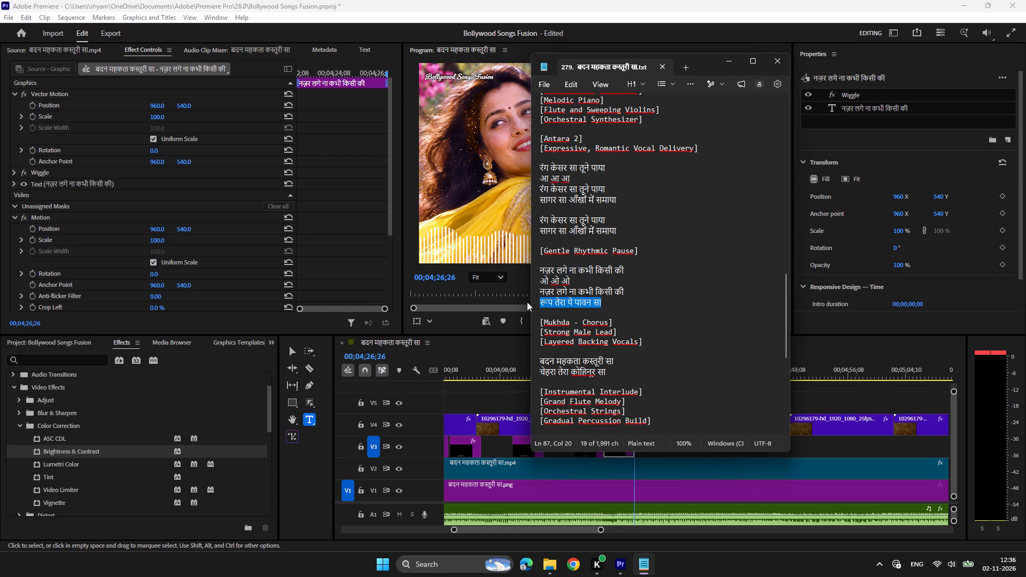
key(ctrl+c)
click(623, 558)
click(617, 379)
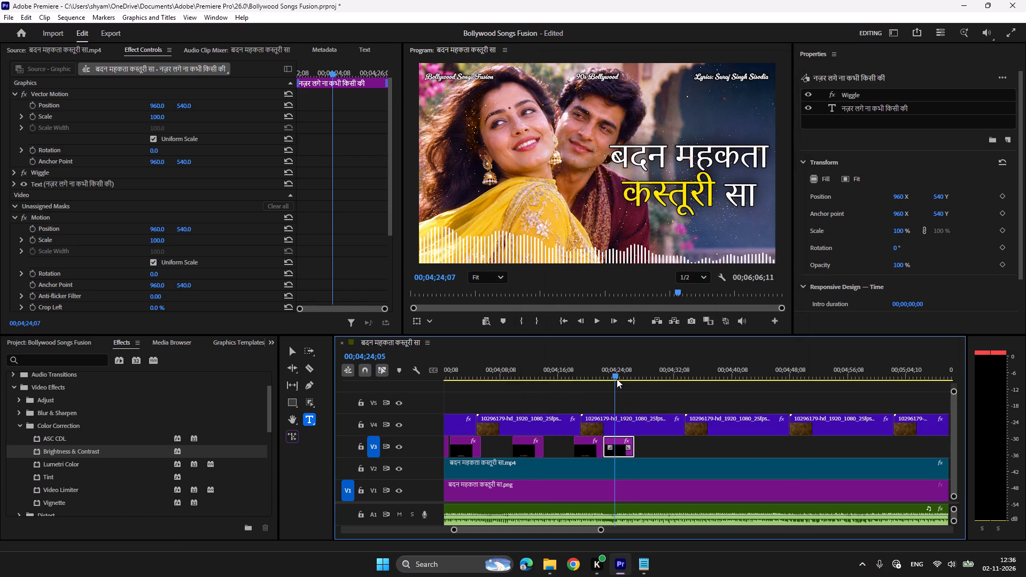
click(608, 242)
key(ctrl+a)
key(ctrl+v)
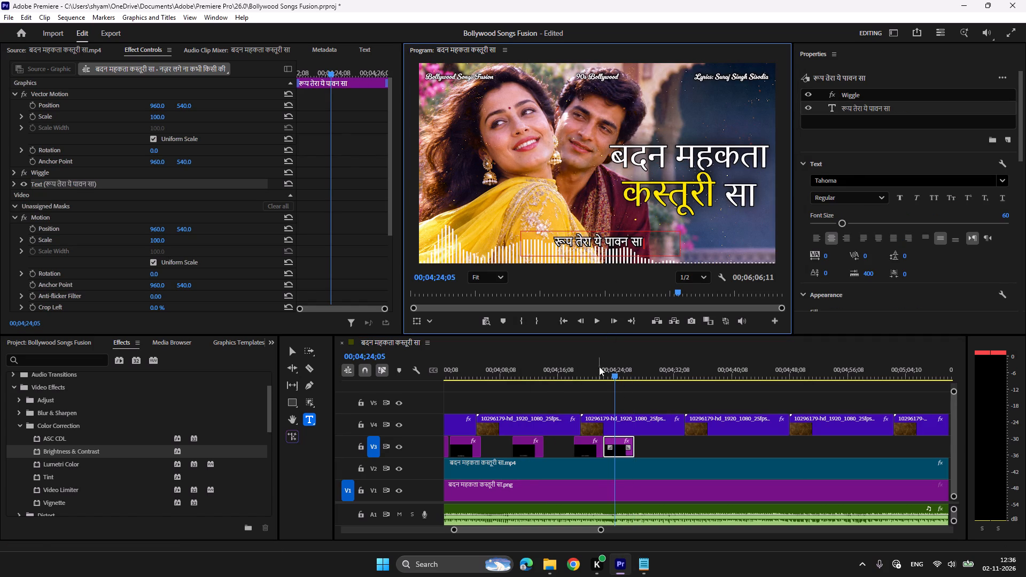
click(598, 373)
key(space)
scroll(636, 450, down, 3)
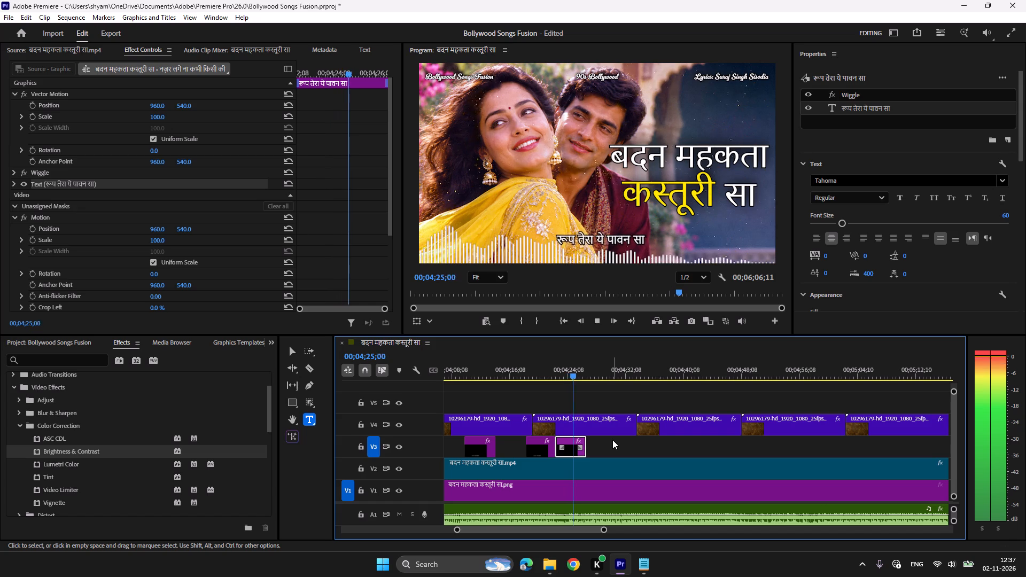
key(space)
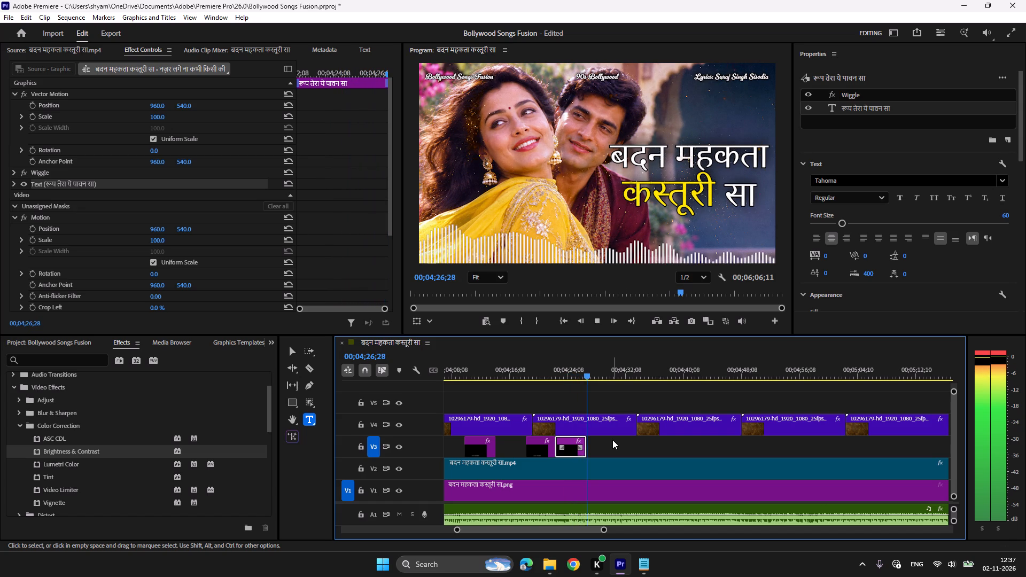
Copy the बदन महकता कस्तूरी सा and चेहरा तेरा कोहिनूर सा titles near 00;03;04 and place them on V3 at 00;04;26;28, playing them back.
scroll(612, 440, up, 20)
scroll(612, 440, up, 9)
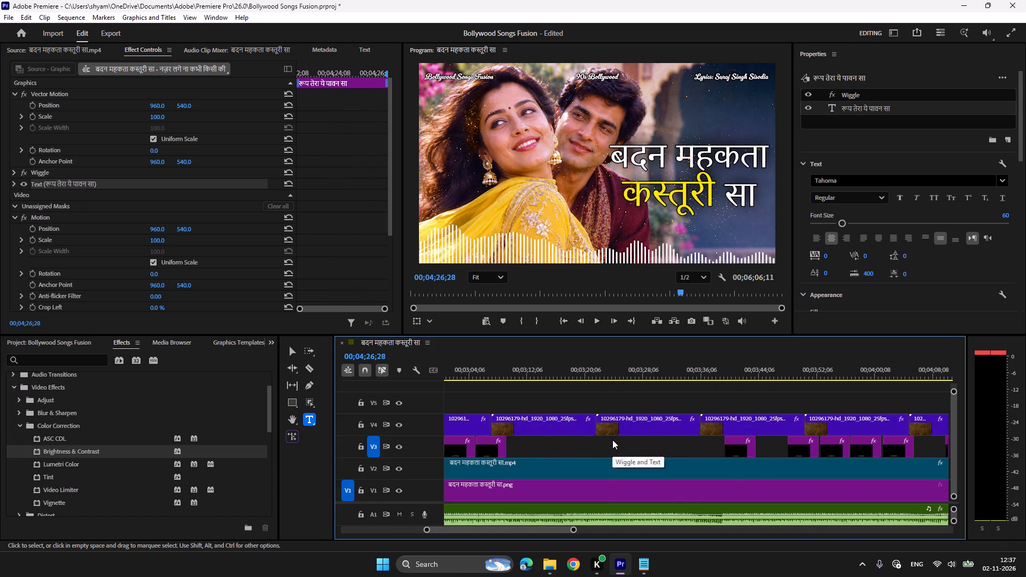
scroll(612, 440, up, 6)
drag(612, 447, 541, 448)
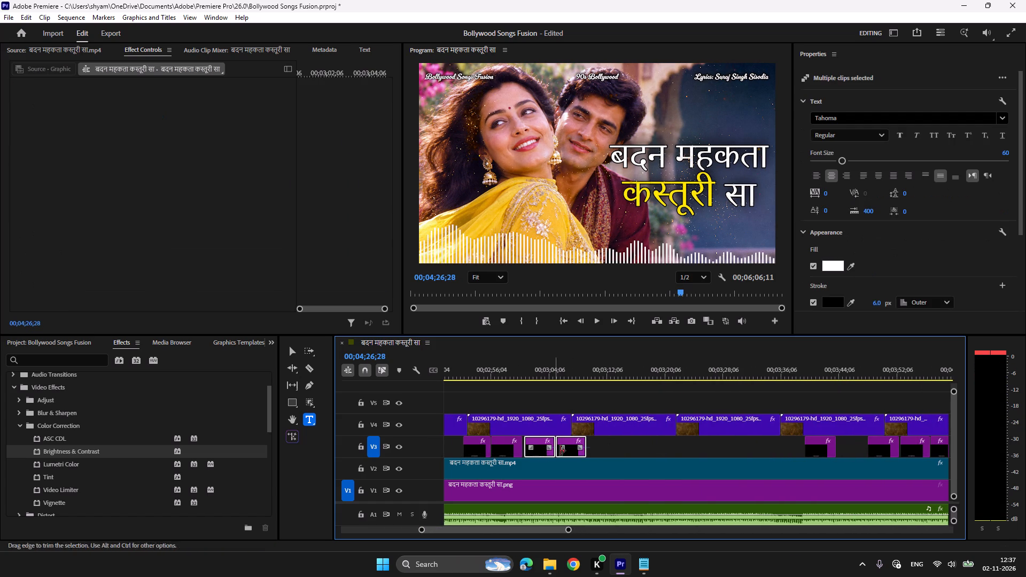
key(ctrl+c)
key(ctrl+v)
click(634, 368)
key(space)
scroll(643, 419, down, 5)
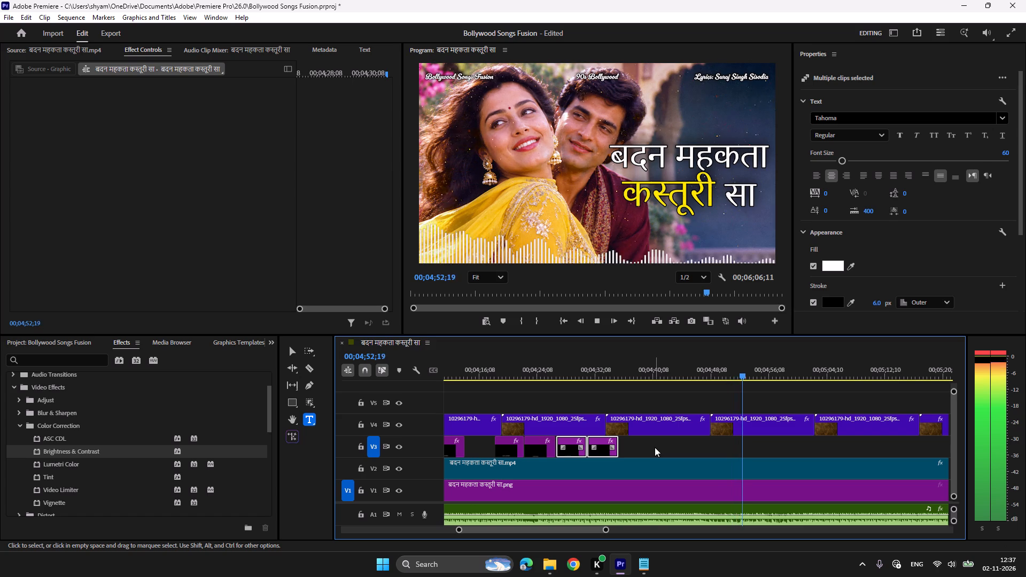
Find where the next vocal starts, place a copy of only बदन महकता कस्तूरी सा on V3 at 00;04;52;14, and play it back.
key(space)
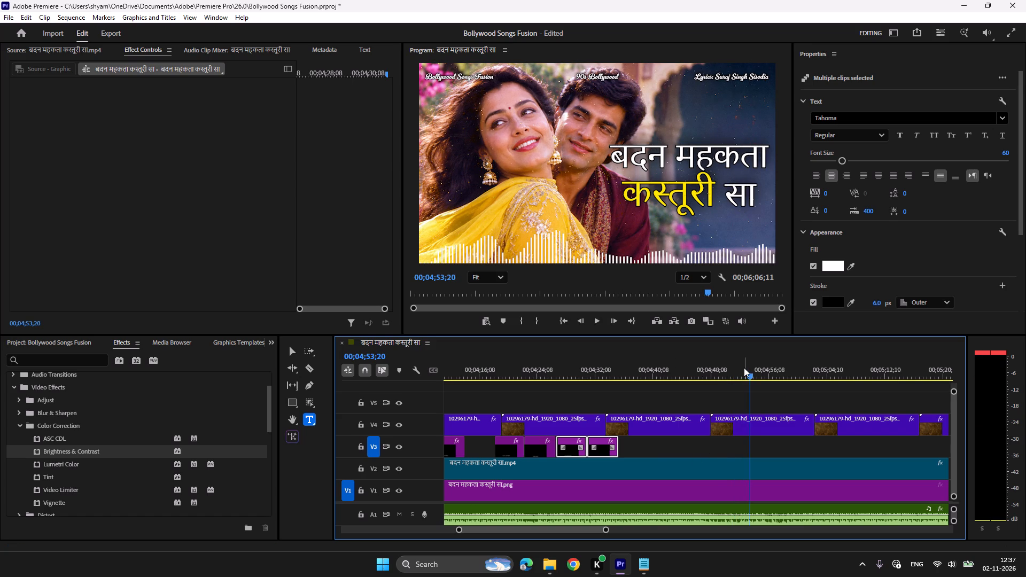
click(744, 368)
key(space)
key(space)
click(734, 369)
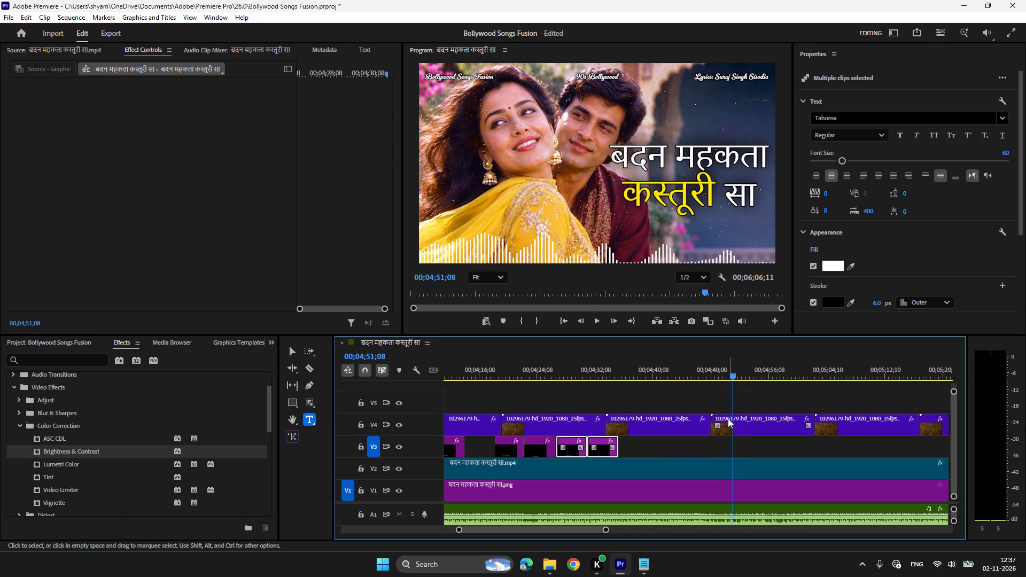
key(space)
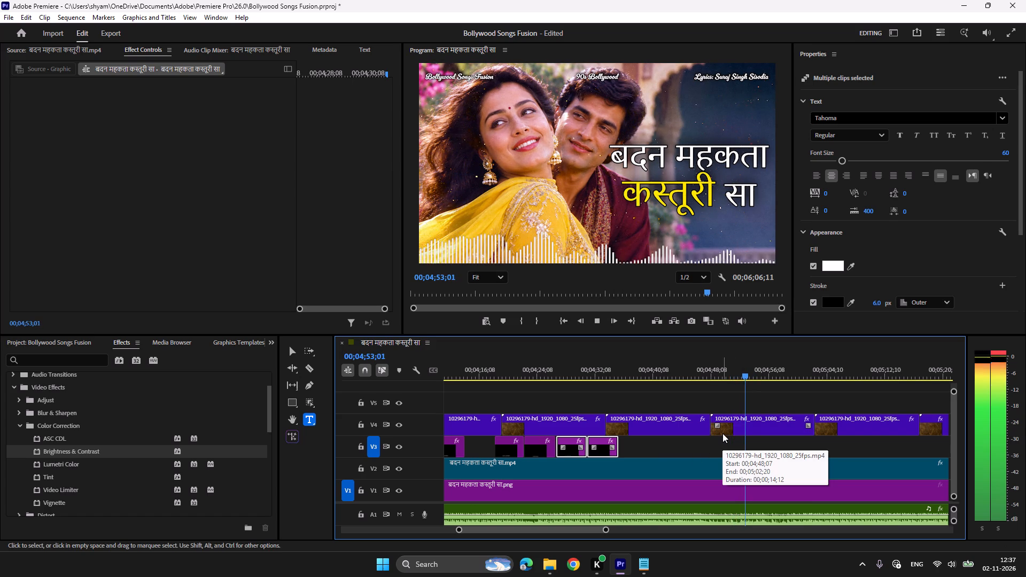
key(space)
click(739, 367)
key(space)
key(space)
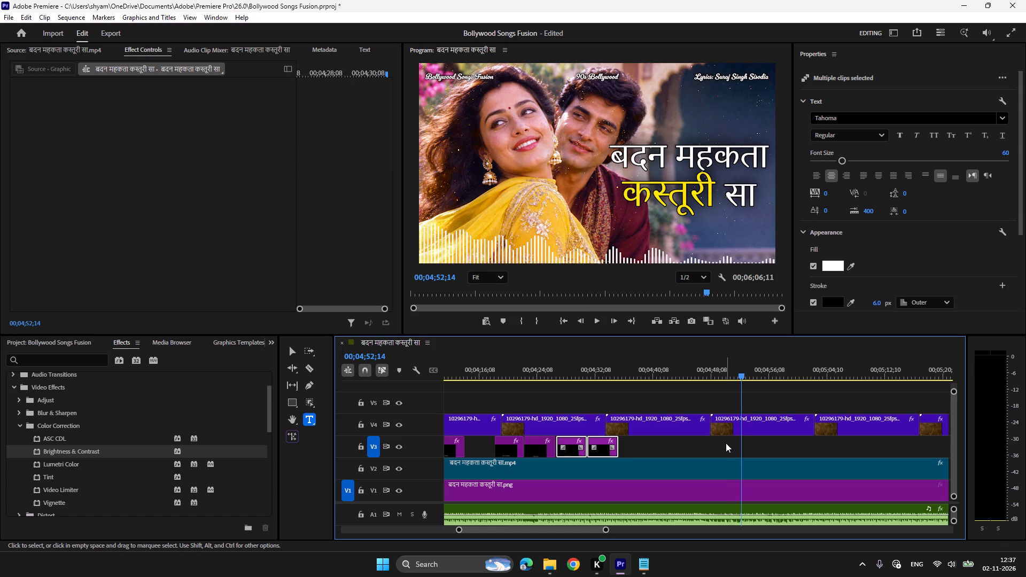
click(714, 445)
click(571, 453)
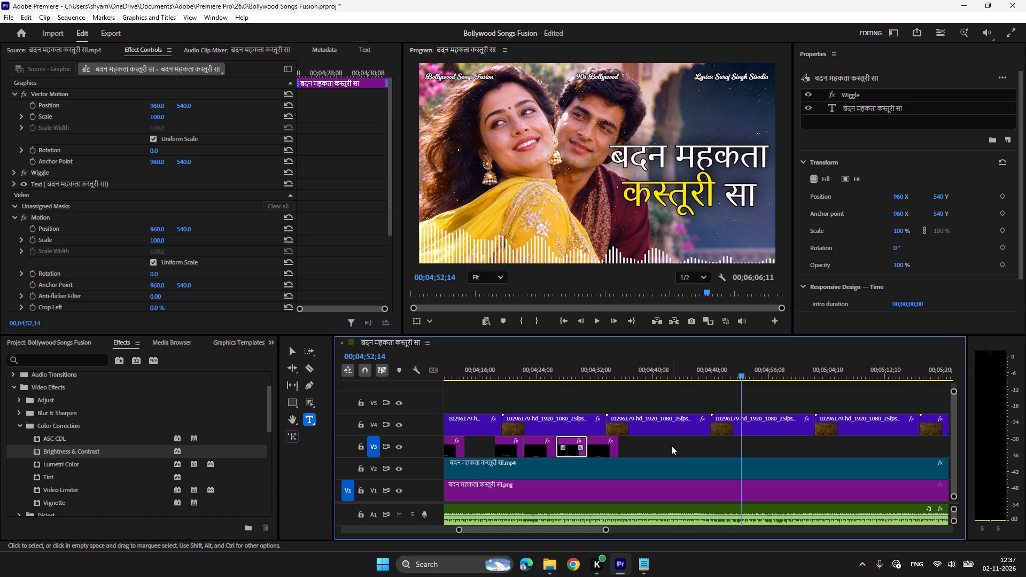
key(ctrl+c)
key(ctrl+v)
click(738, 377)
key(space)
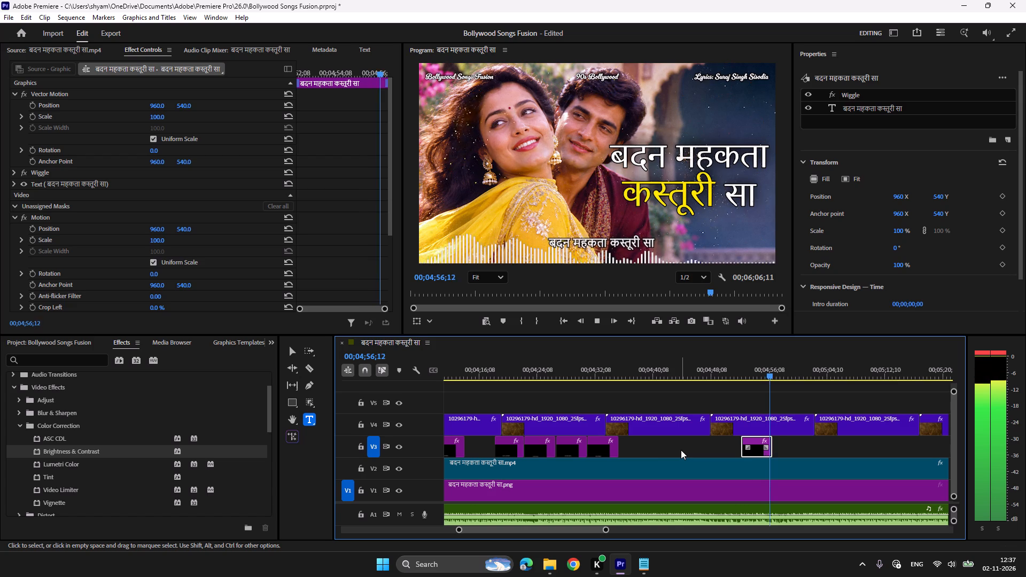
Copy the adjacent बदन महकता कस्तूरी सा and चेहरा तेरा कोहिनूर सा titles, place the pair on V3 at 00;05;01;17, and play it back.
drag(652, 448, 578, 448)
drag(636, 445, 635, 445)
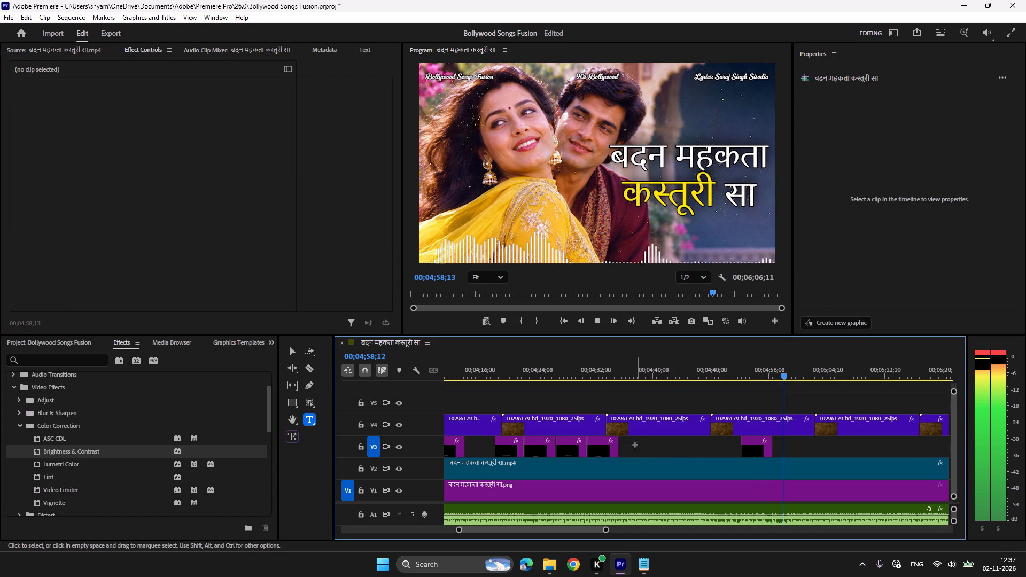
drag(635, 445, 571, 450)
key(ctrl+c)
ctrl+scroll(627, 450, down, 10)
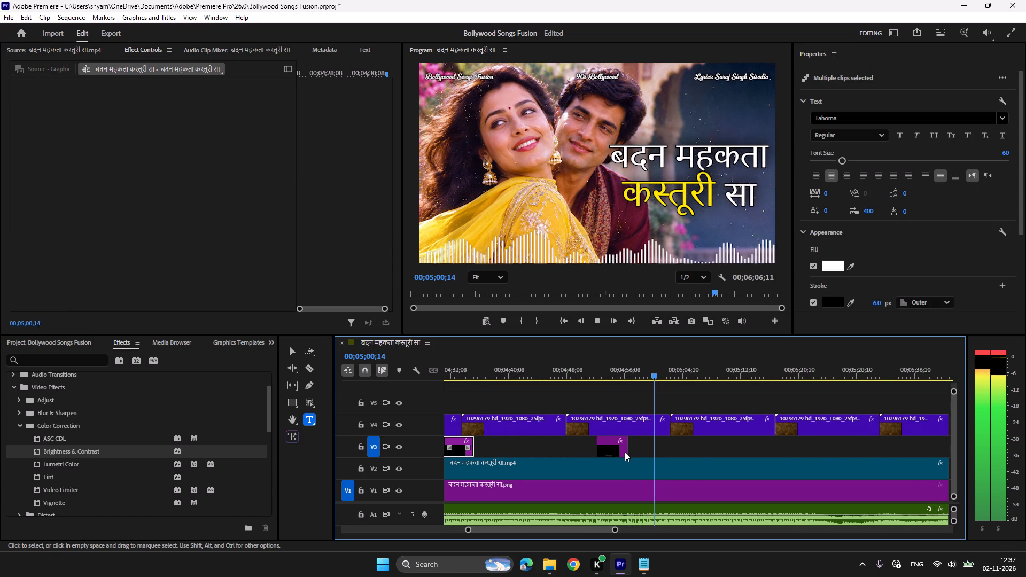
key(space)
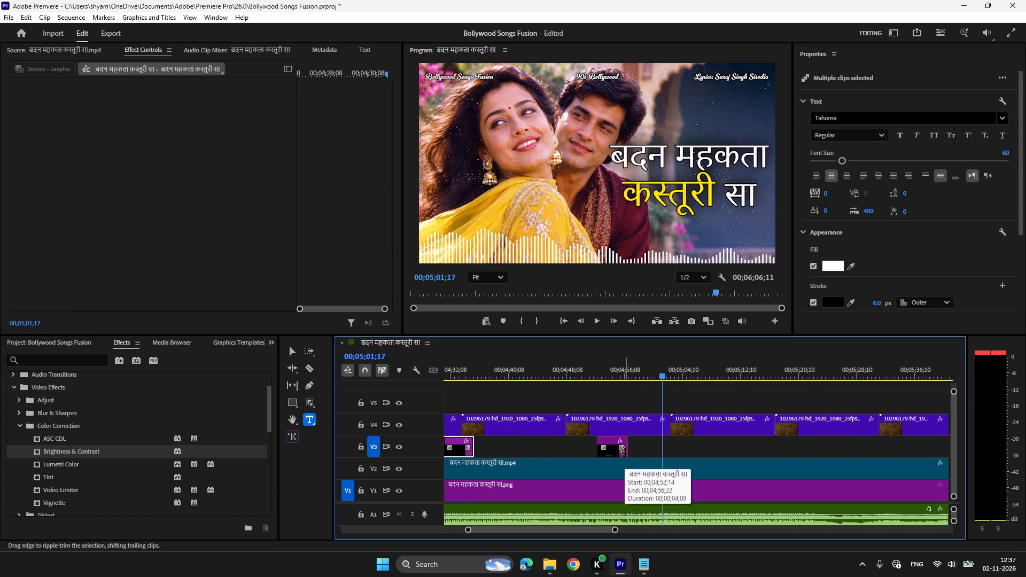
key(ctrl+v)
click(663, 375)
key(space)
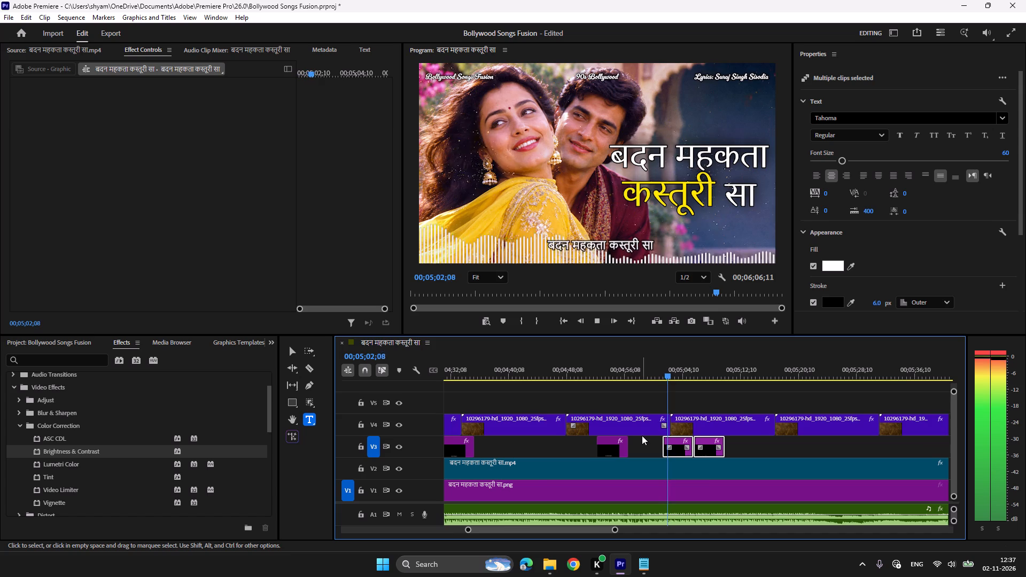
Stop near the end of the chorus pair, place another copy of both titles on V3 at 00;05;09;29, and play it back.
scroll(706, 470, down, 2)
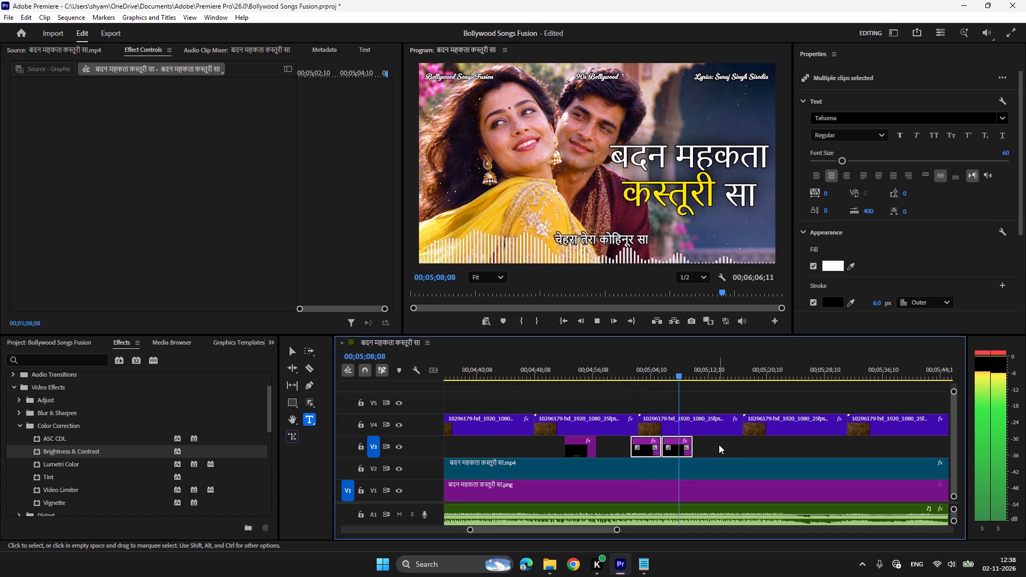
key(space)
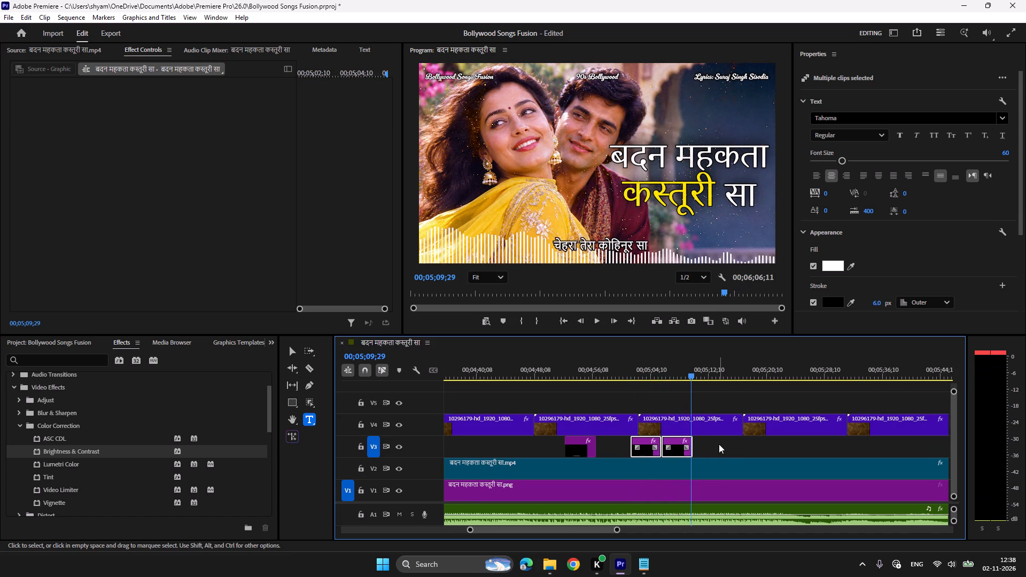
key(ctrl+c)
key(ctrl+v)
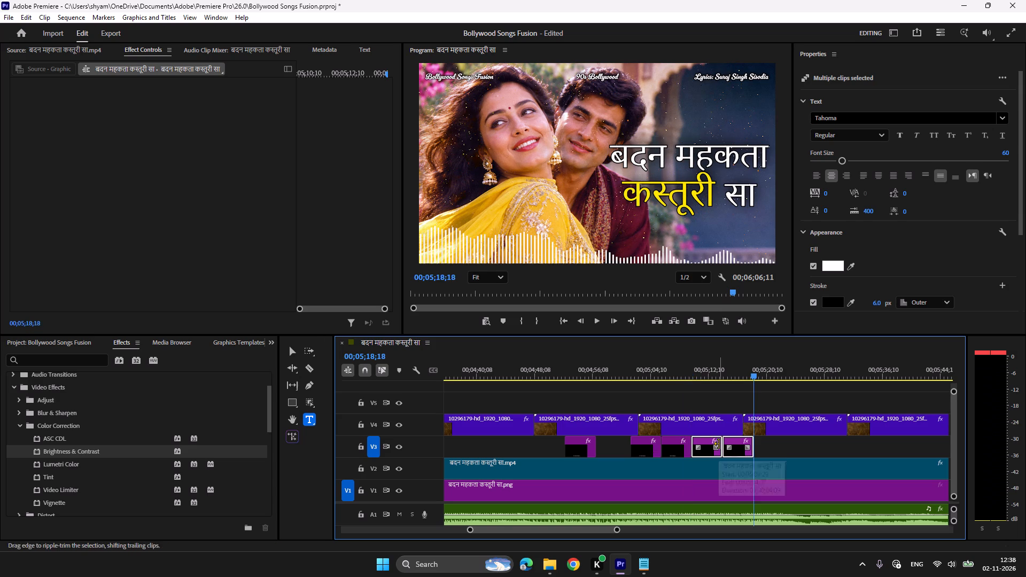
click(688, 365)
key(space)
scroll(693, 425, down, 3)
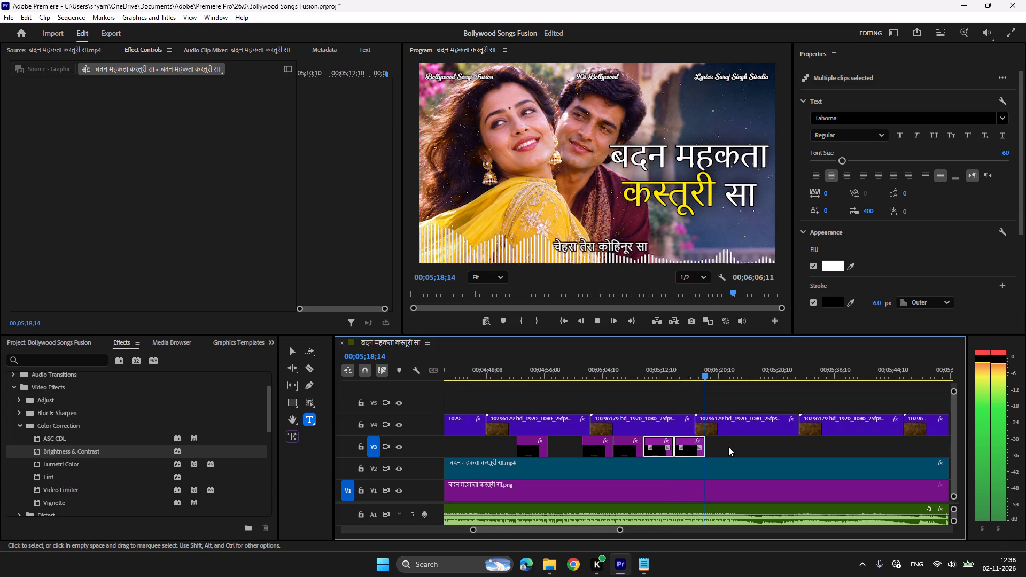
Stop playback at 00;05;18;16 and delete the last चेहरा तेरा कोहिनूर सा title from V3.
key(space)
click(729, 447)
click(690, 454)
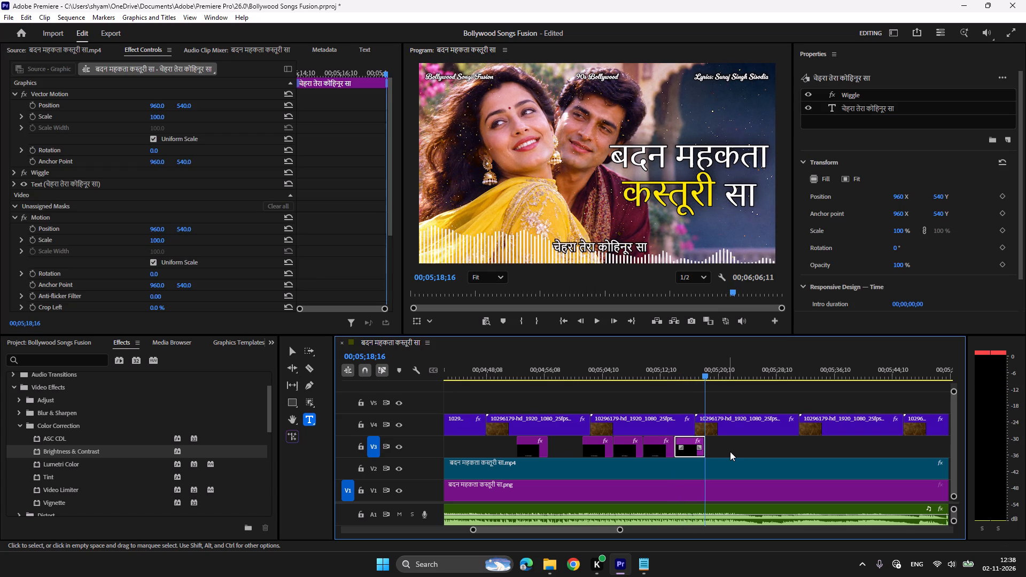
key(Delete)
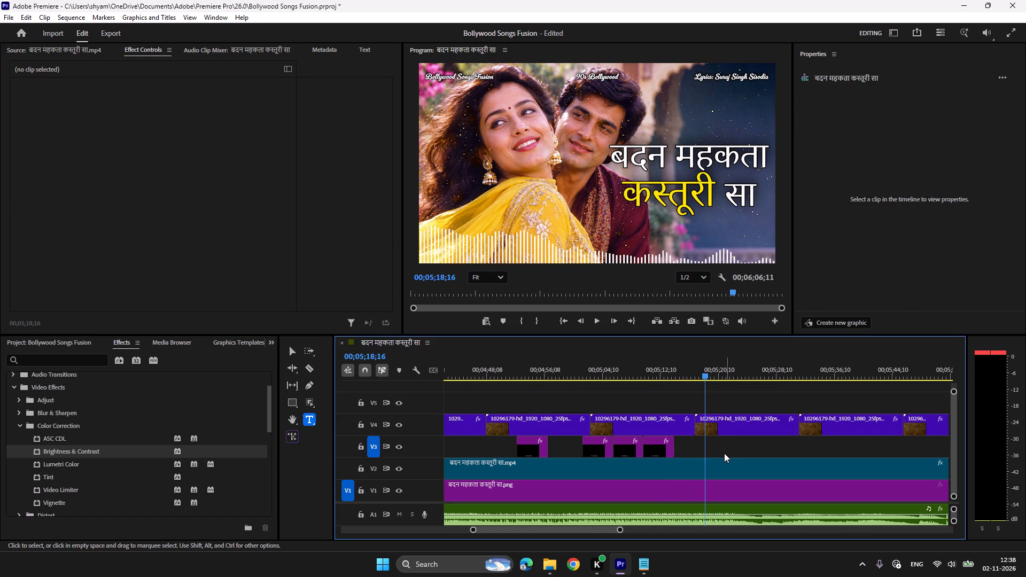
Place the copied two-title chorus pair on V3 at 00;05;18;16 and play it back.
key(ctrl+v)
click(702, 372)
key(space)
scroll(731, 457, down, 4)
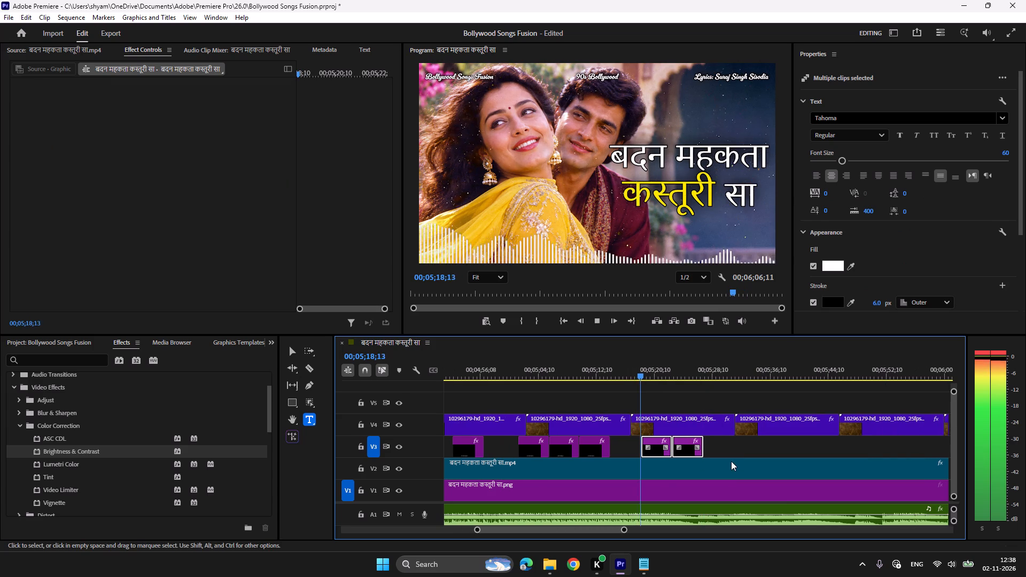
scroll(728, 445, down, 3)
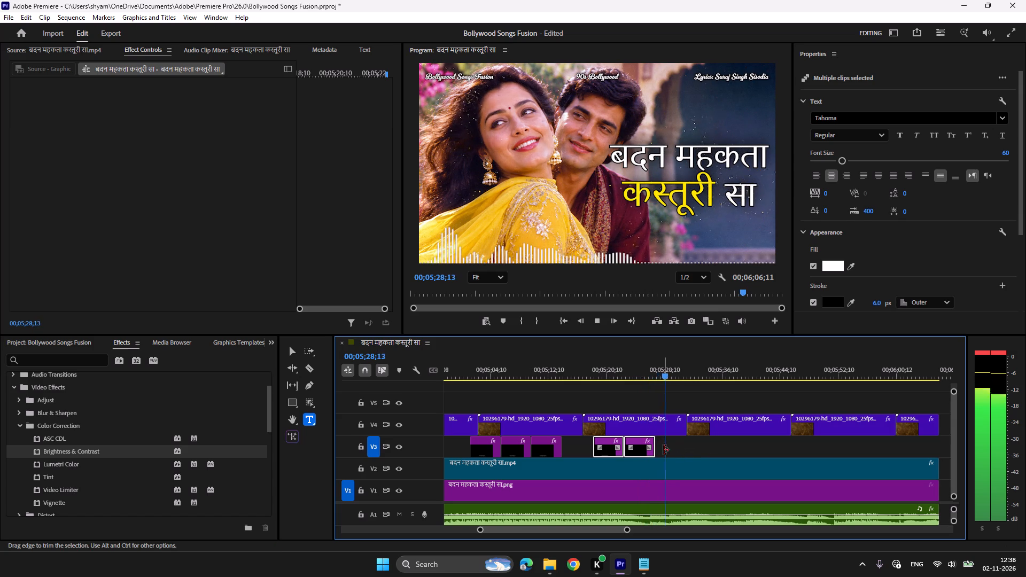
Stop playback, extend the end of the last चेहरा तेरा कोहिनूर सा title to the playhead at about 00;05;28, and resume playback.
key(space)
drag(654, 442, 667, 443)
key(space)
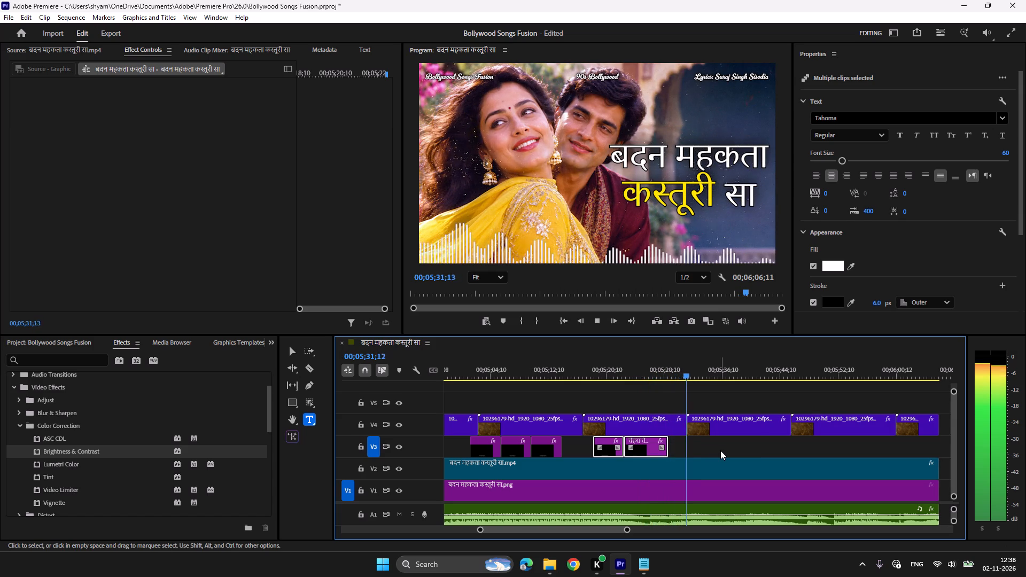
Find the next vocal at 00;05;30;22 and place copies of तुम दिल की शहज़ादी हो and the two titles following it there on V3.
key(space)
click(674, 370)
key(space)
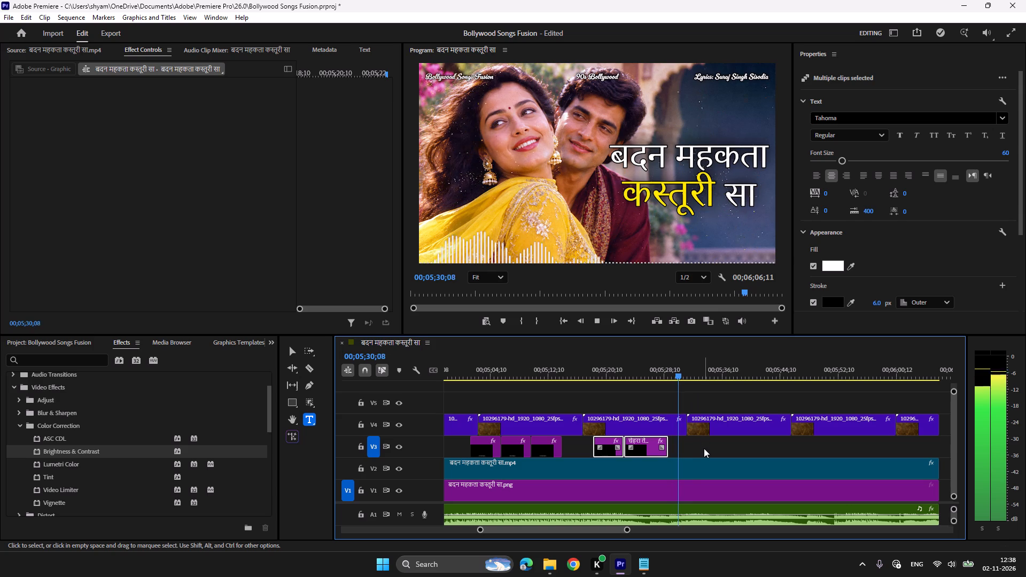
key(space)
click(704, 448)
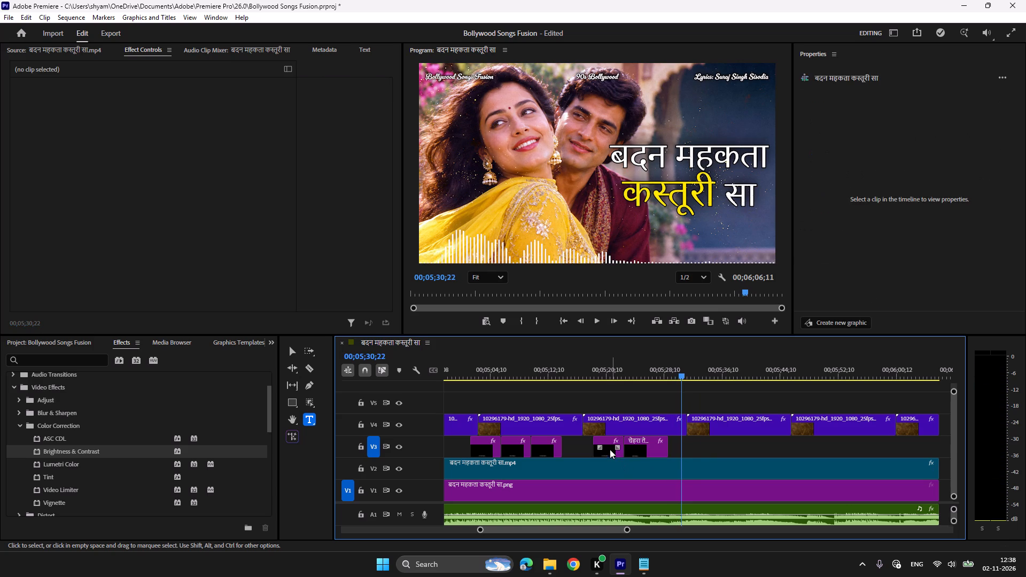
click(610, 449)
drag(586, 529, 442, 529)
scroll(699, 464, down, 17)
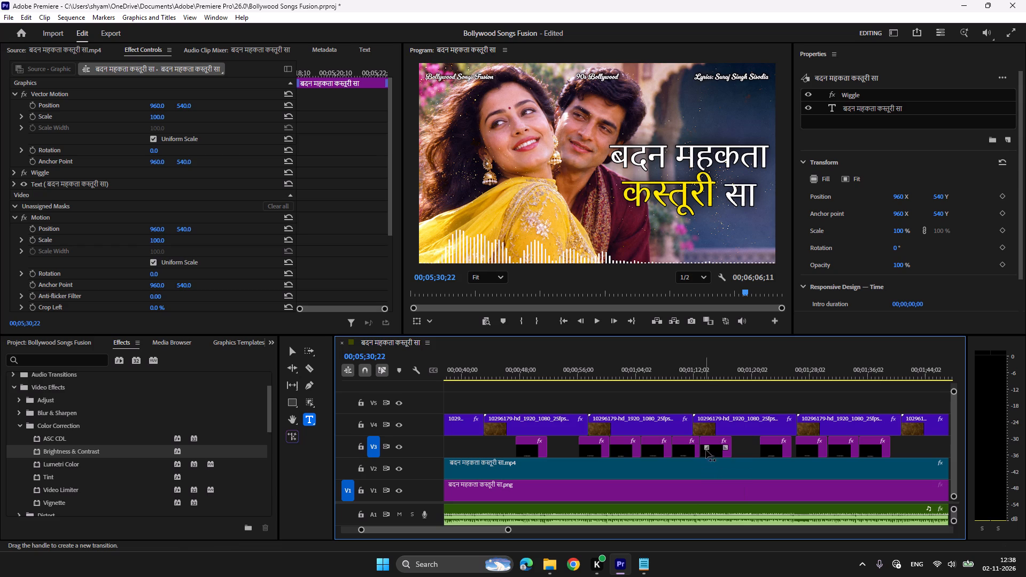
click(715, 449)
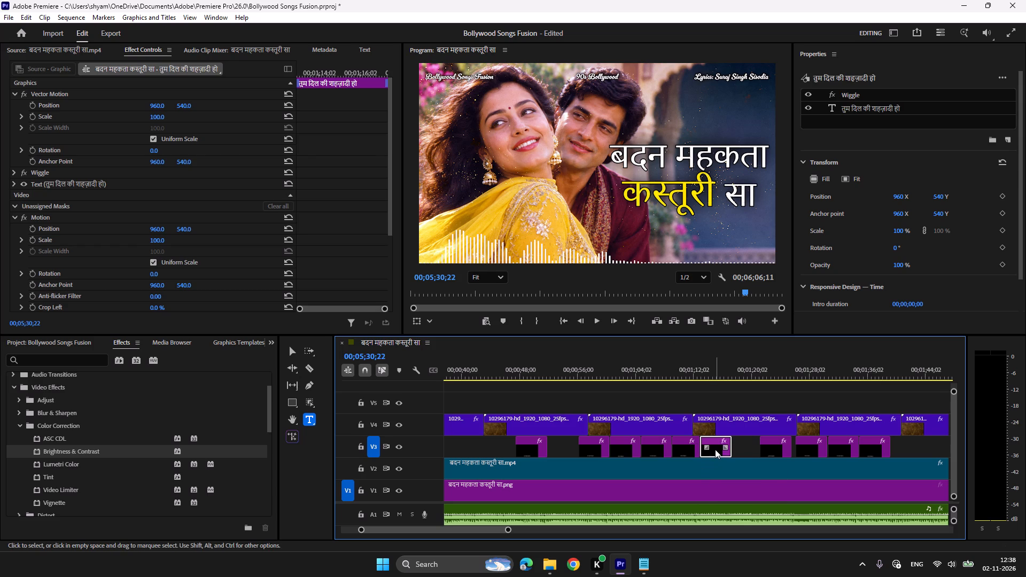
shift+click(770, 451)
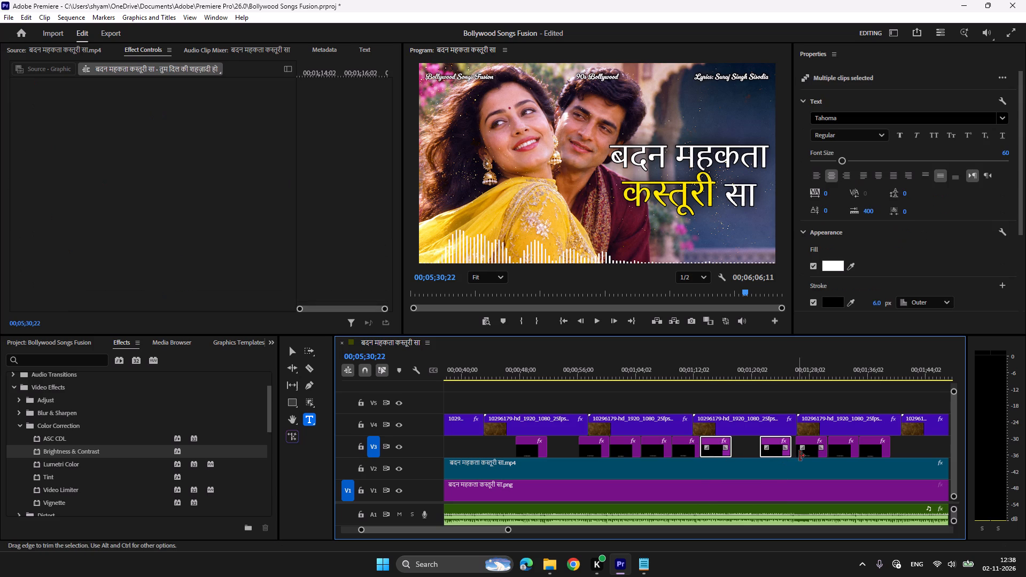
shift+click(805, 454)
scroll(803, 456, down, 9)
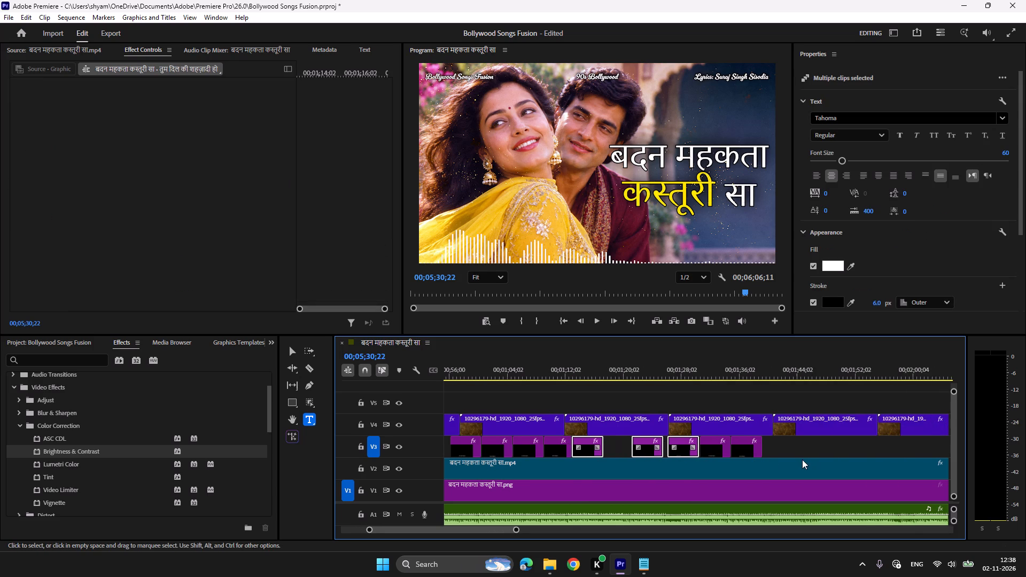
scroll(773, 459, up, 3)
key(ctrl+c)
key(ctrl+v)
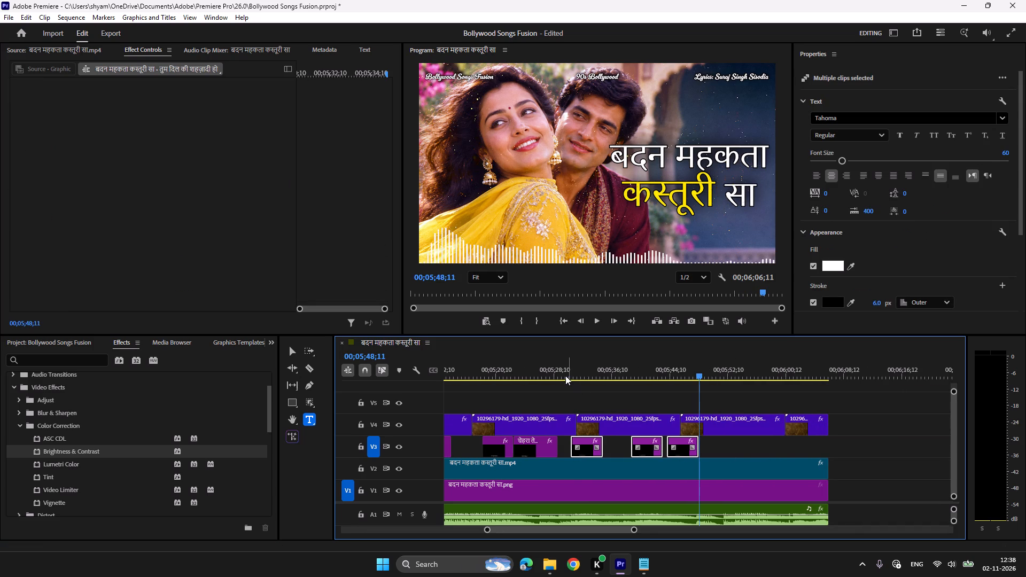
Play back the copied chorus, nudge the three selected V3 titles slightly later to start at about 00;05;31, and resume playback.
click(565, 372)
key(space)
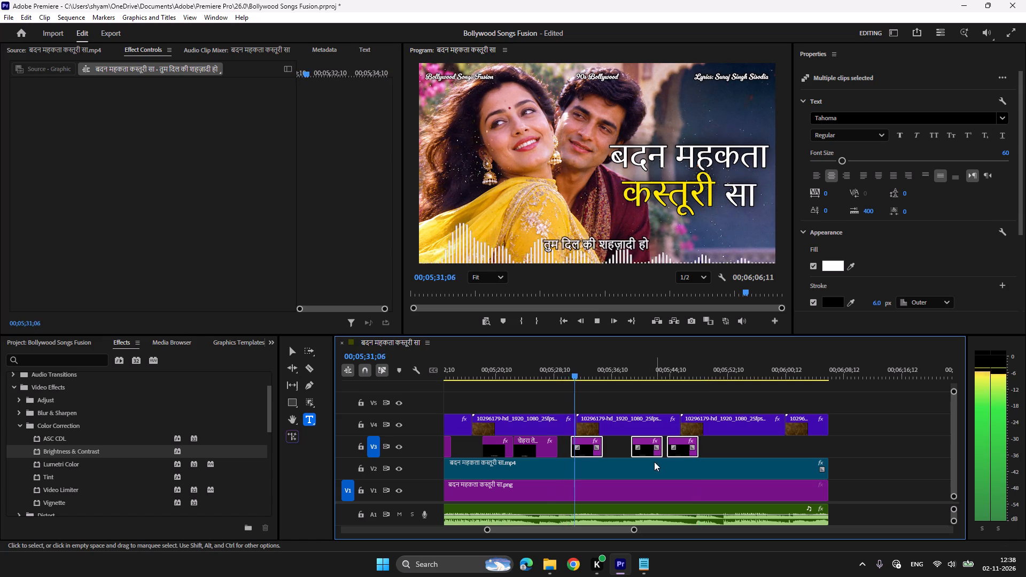
key(space)
click(565, 370)
key(space)
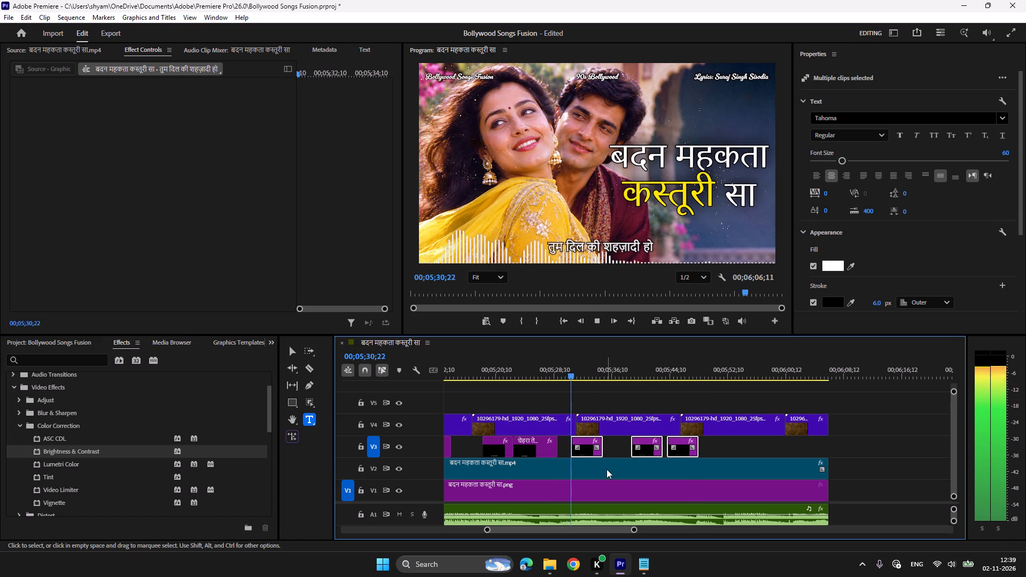
key(space)
click(581, 437)
key(space)
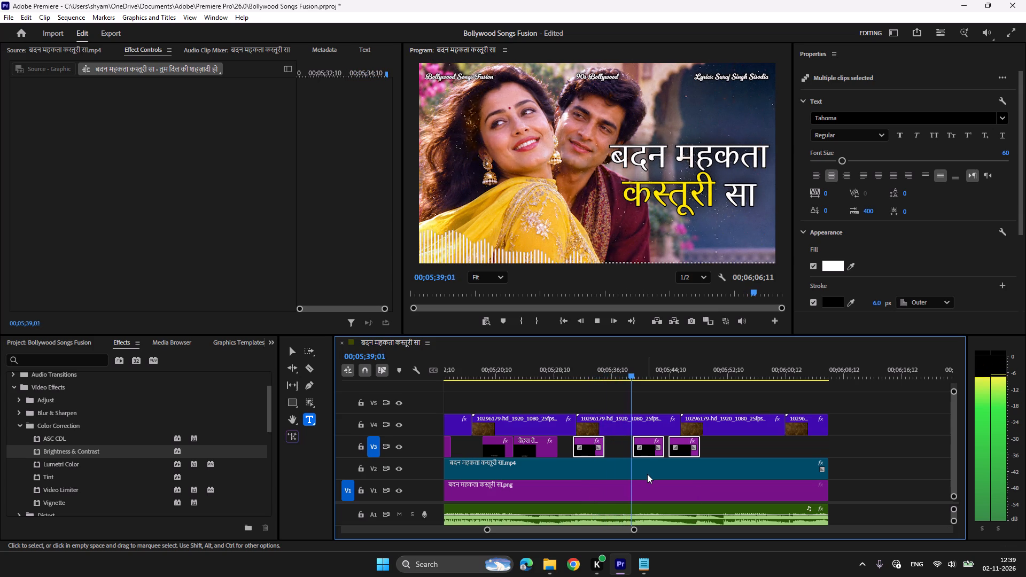
Stop at 00;05;40;00, deselect the first copied title, move the other two to start there on V3, and play back.
key(space)
shift+click(596, 450)
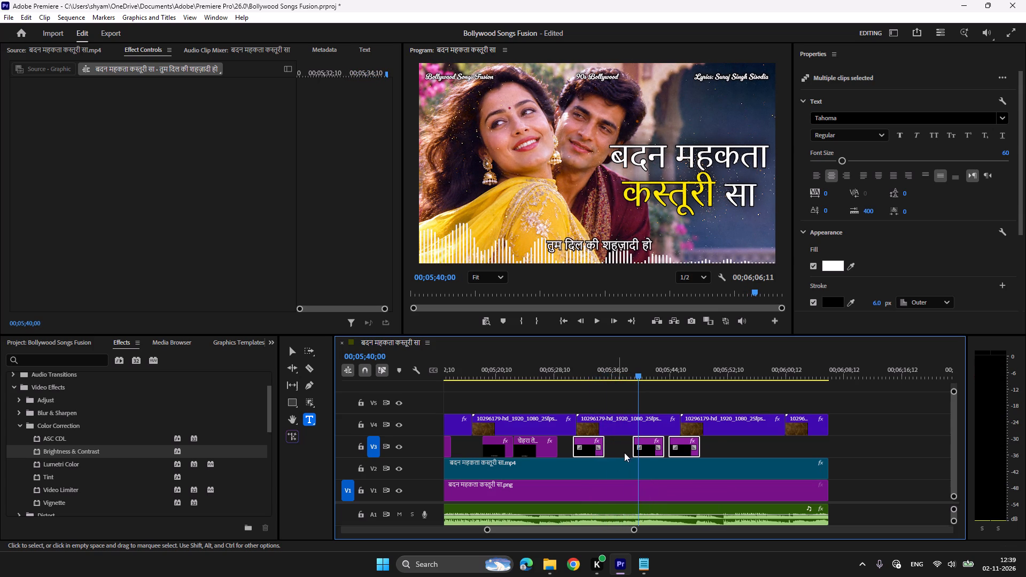
shift+click(582, 453)
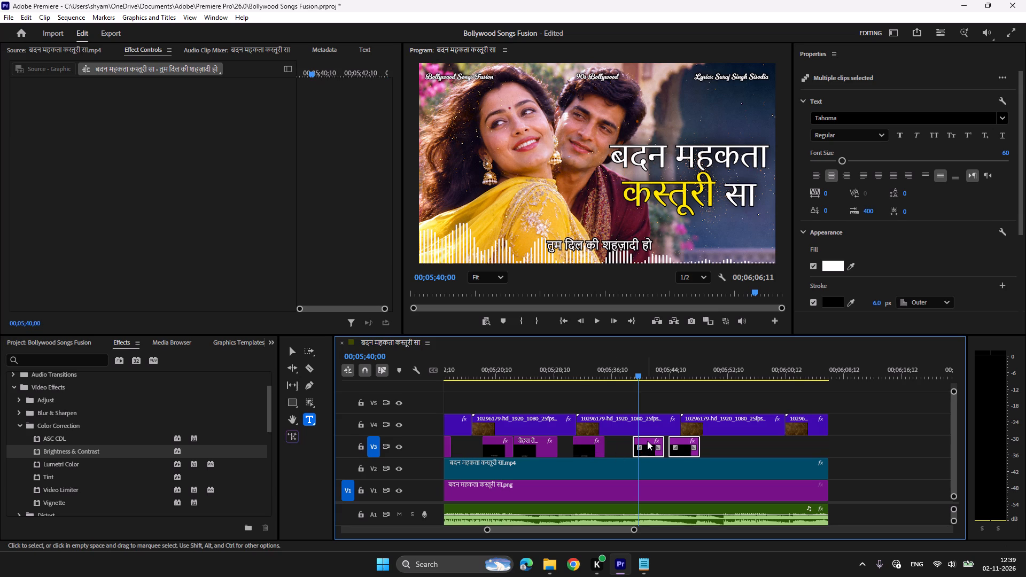
click(647, 441)
key(space)
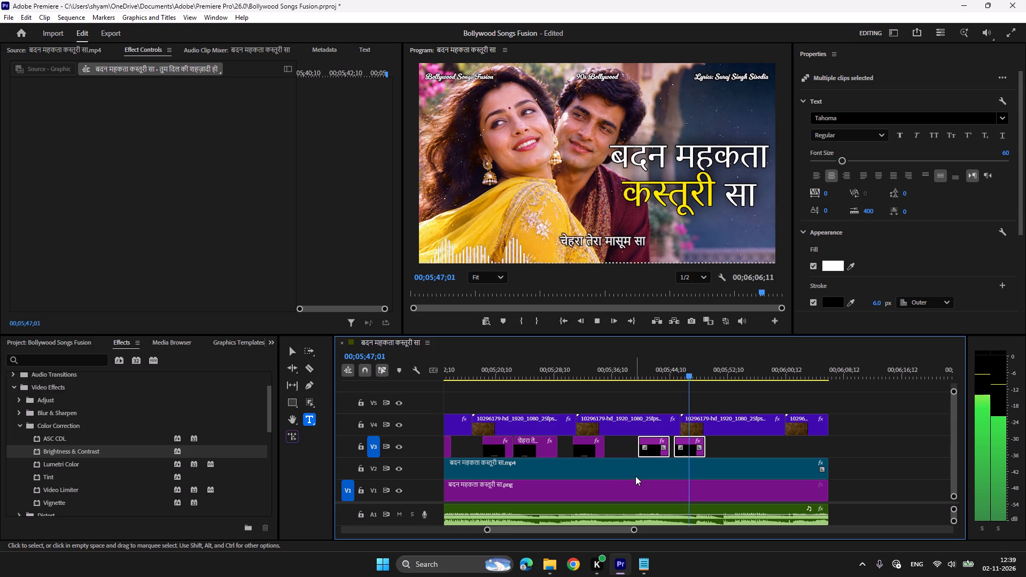
Stop playback at 00;05;48;08 and delete the last चेहरा तेरा मासूम सा title from V3.
key(space)
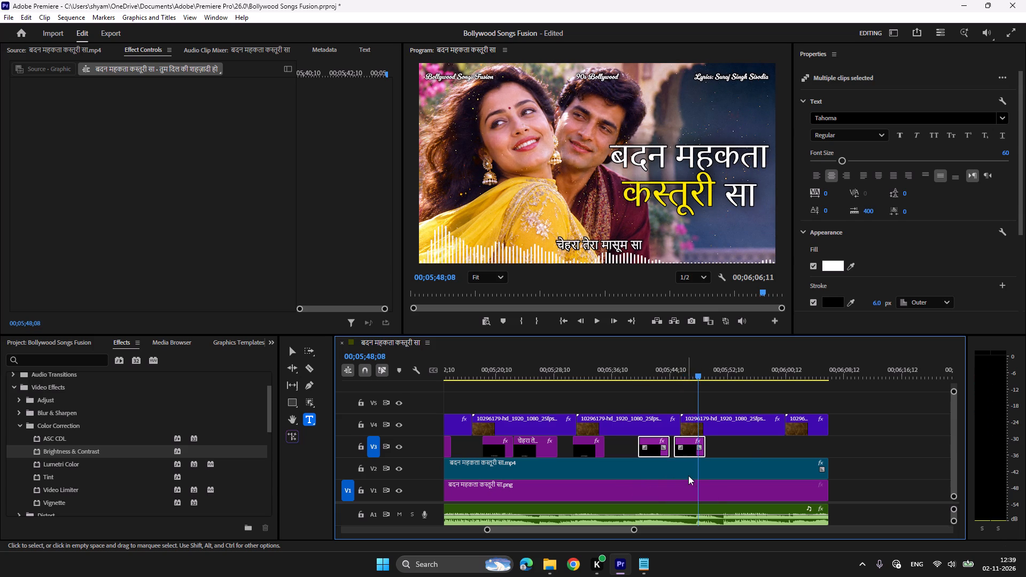
click(743, 450)
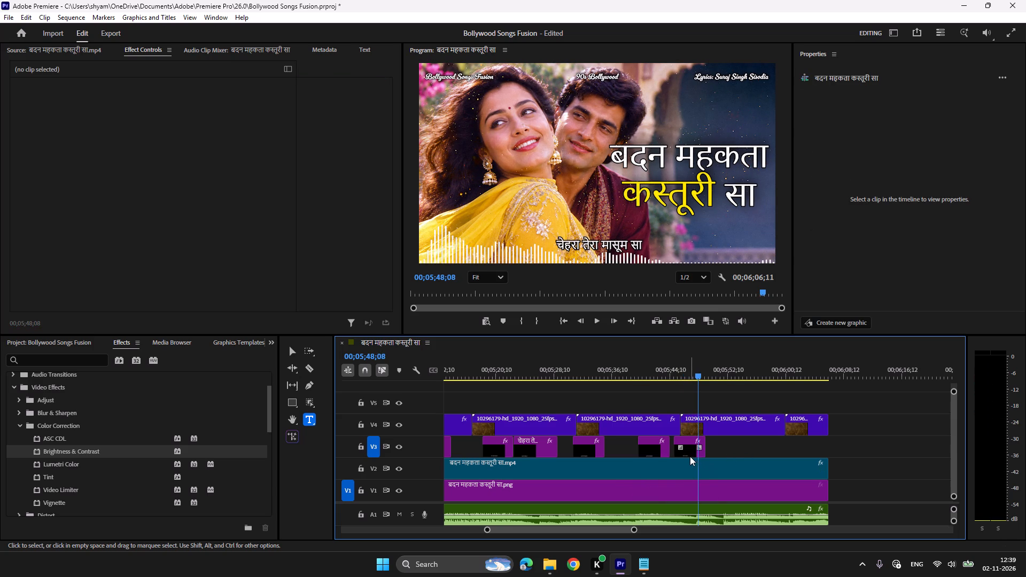
click(690, 452)
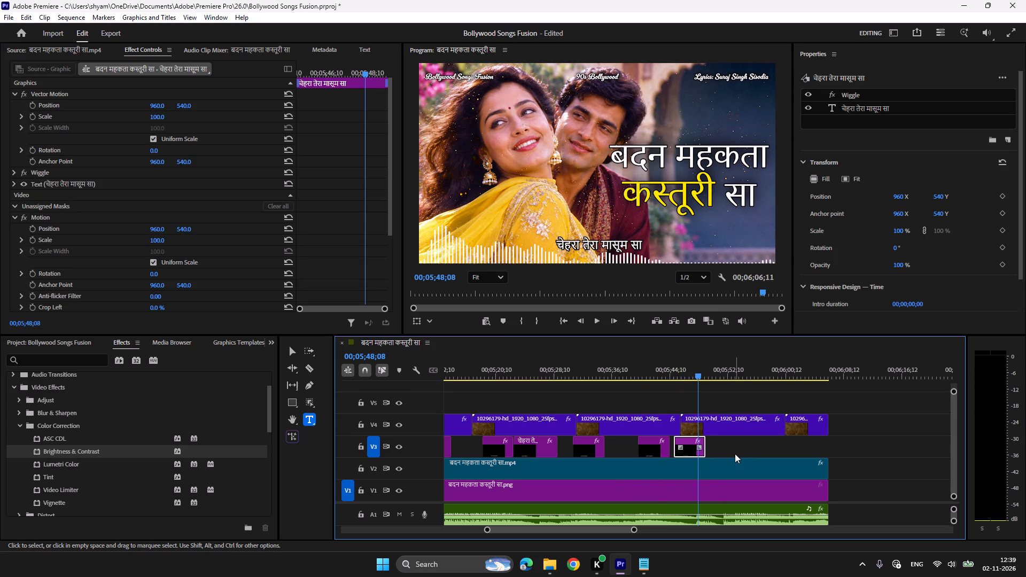
key(Delete)
Place a copy of the बदन महकता कस्तूरी सा title on V3 at 00;05;48;08 and play it back.
click(500, 453)
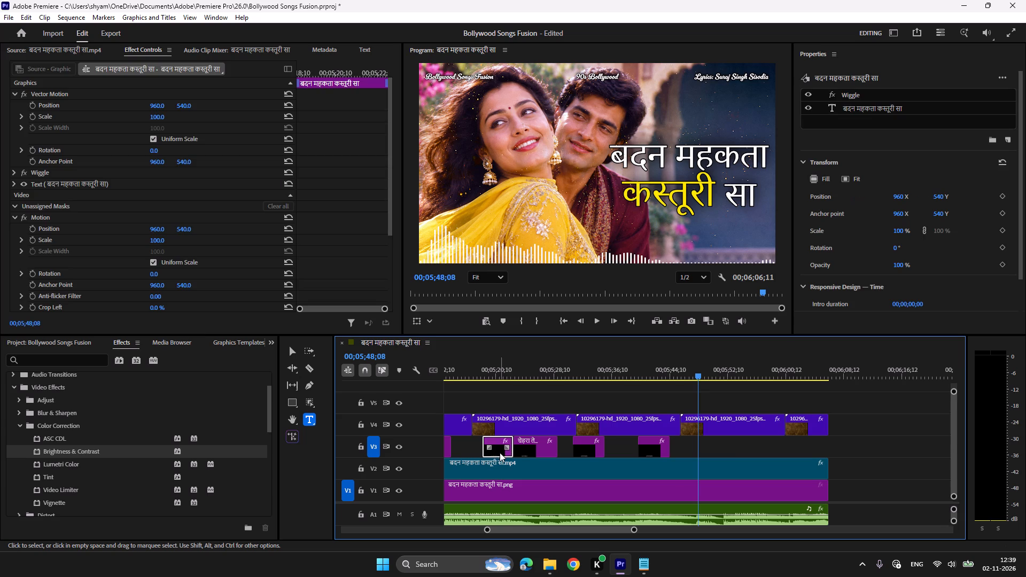
key(ctrl+c)
key(ctrl+v)
click(699, 365)
key(space)
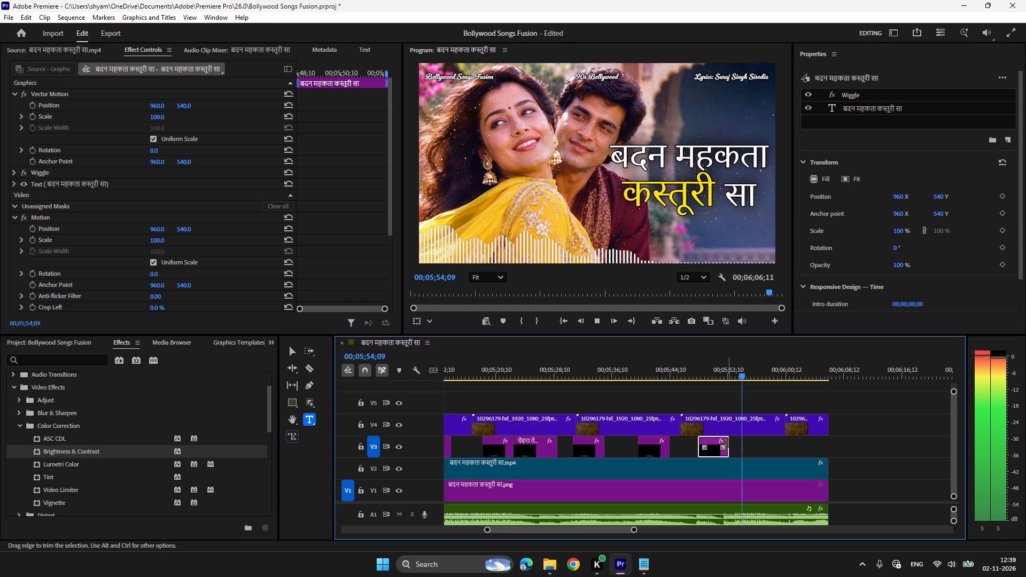
Extend the end of the new बदन महकता कस्तूरी सा title to the playhead at about 00;05;54;09 and resume playback.
key(space)
drag(727, 443, 740, 443)
key(space)
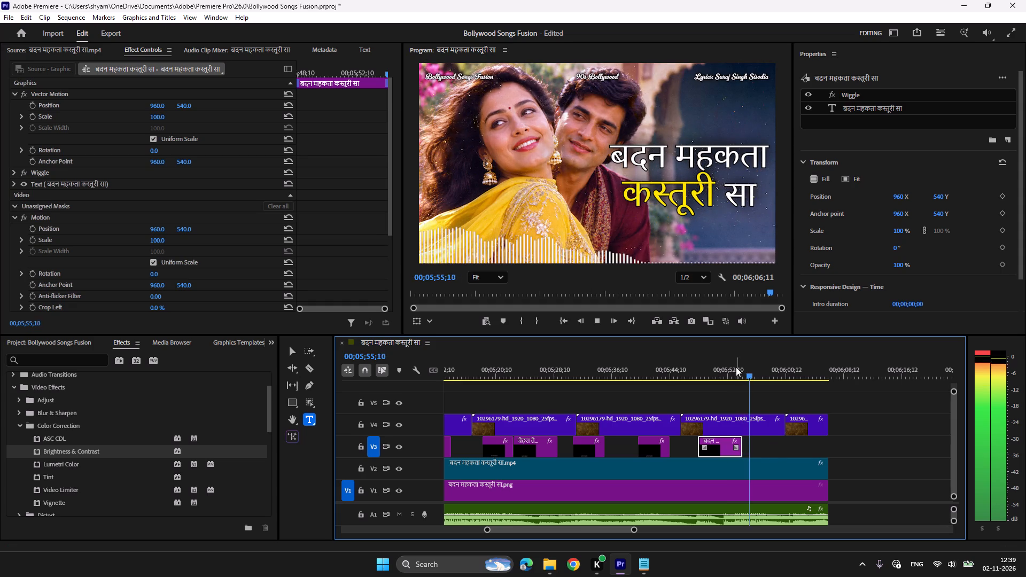
Find the next vocal at 00;05;55;21, place a copy of the चेहरा तेरा कोहिनूर सा title there on V3, and play it back.
click(735, 367)
key(space)
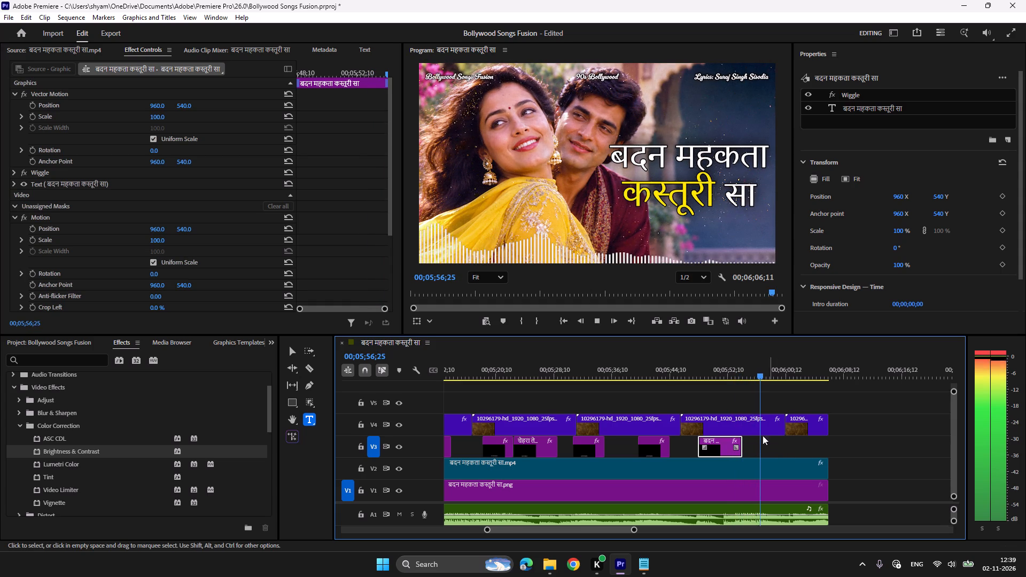
key(space)
click(747, 364)
key(space)
key(space)
key(space)
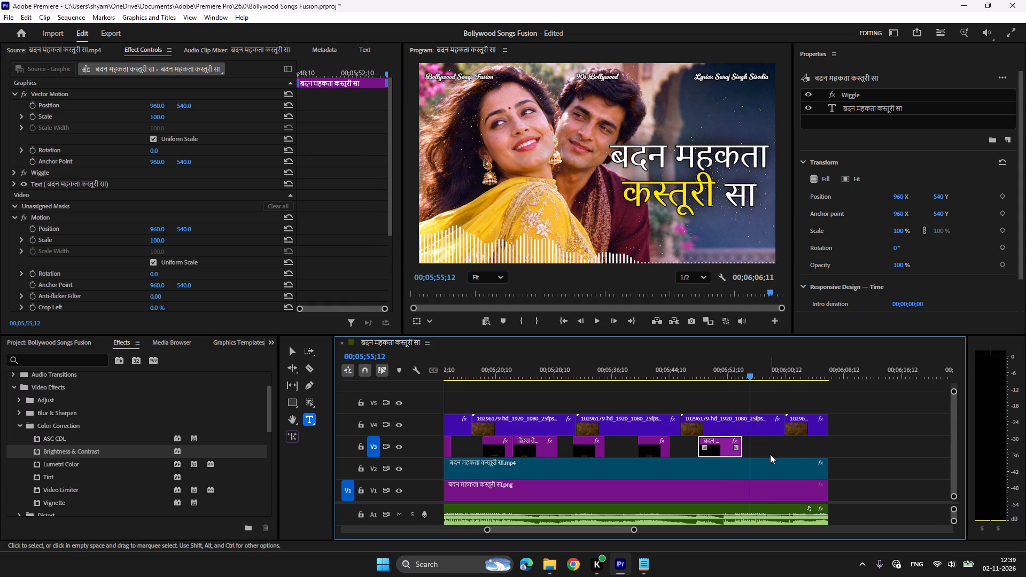
key(space)
click(533, 446)
key(ctrl+c)
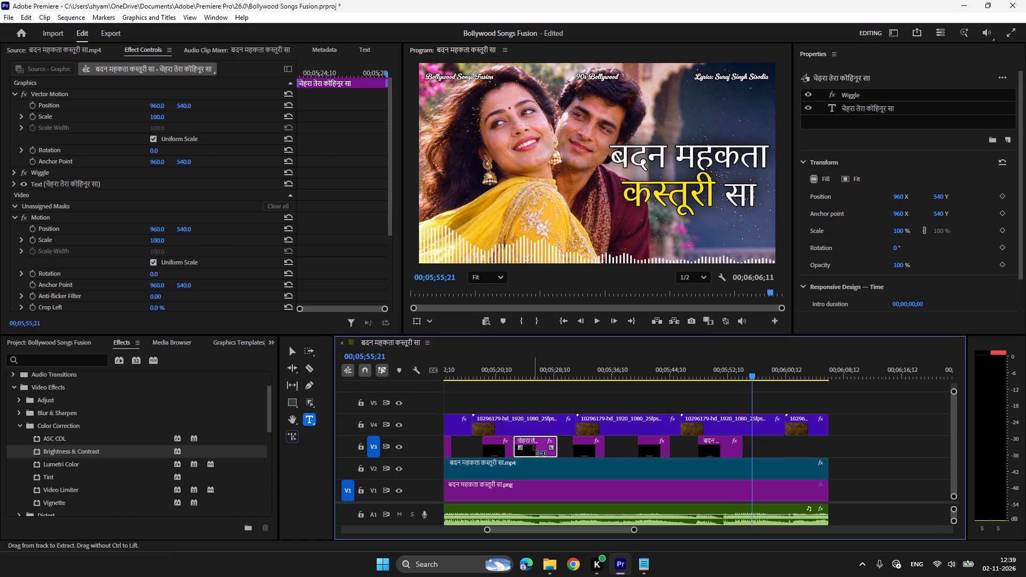
key(ctrl+v)
click(751, 369)
key(space)
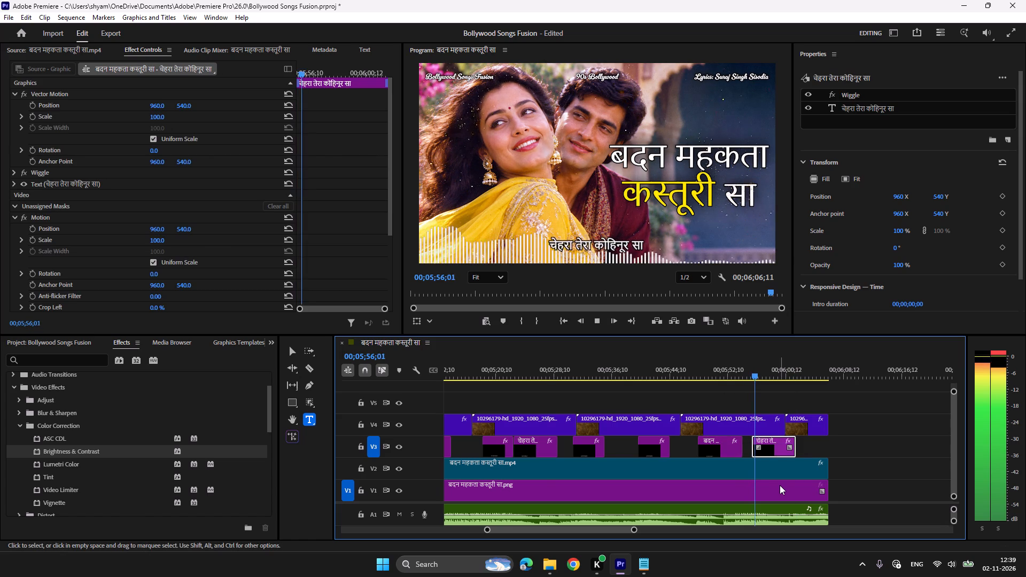
Extend the end of the last चेहरा तेरा कोहिनूर सा title to about 00;06;02 and play through to the sequence end.
scroll(780, 485, down, 3)
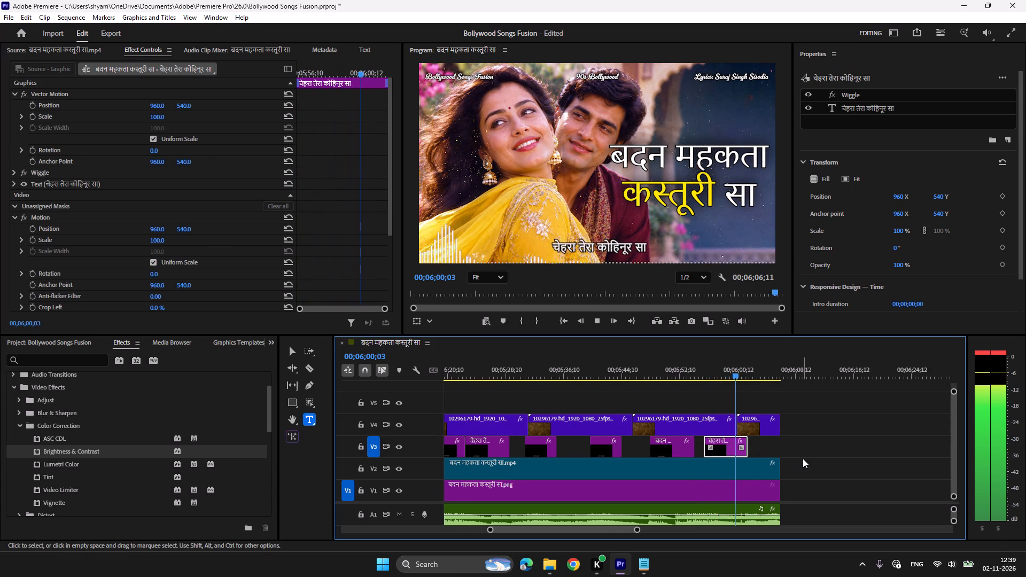
key(space)
click(746, 446)
key(space)
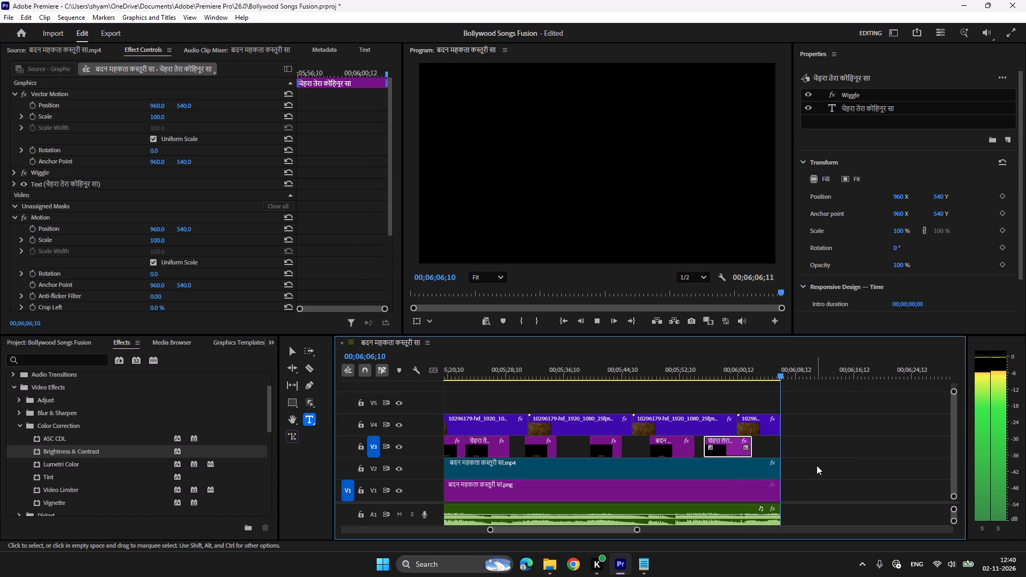
Save the project.
key(ctrl+s)
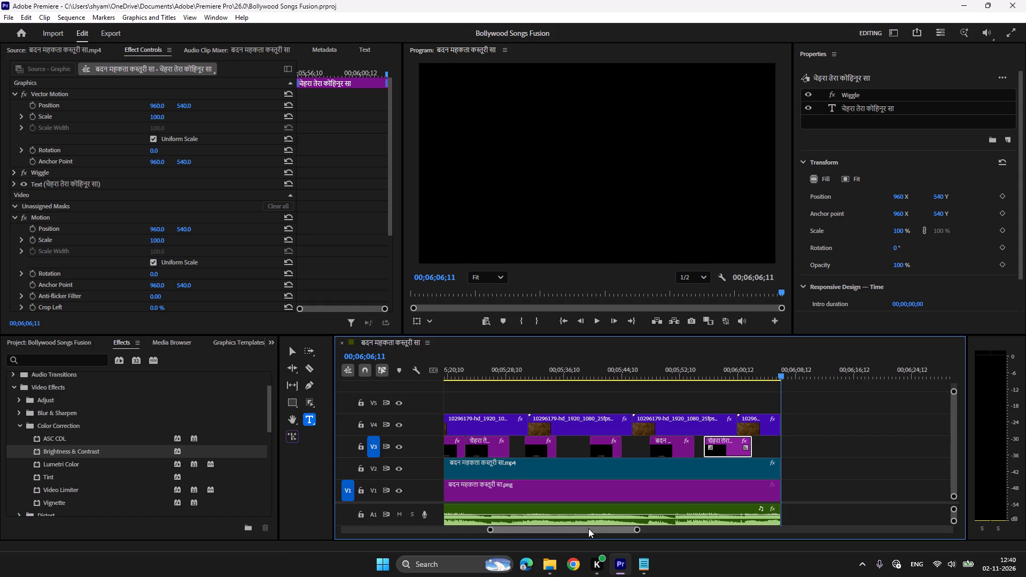
Return to the sequence start and lock tracks V3, V2, V1 and A1, leaving V4 unlocked.
drag(557, 529, 375, 529)
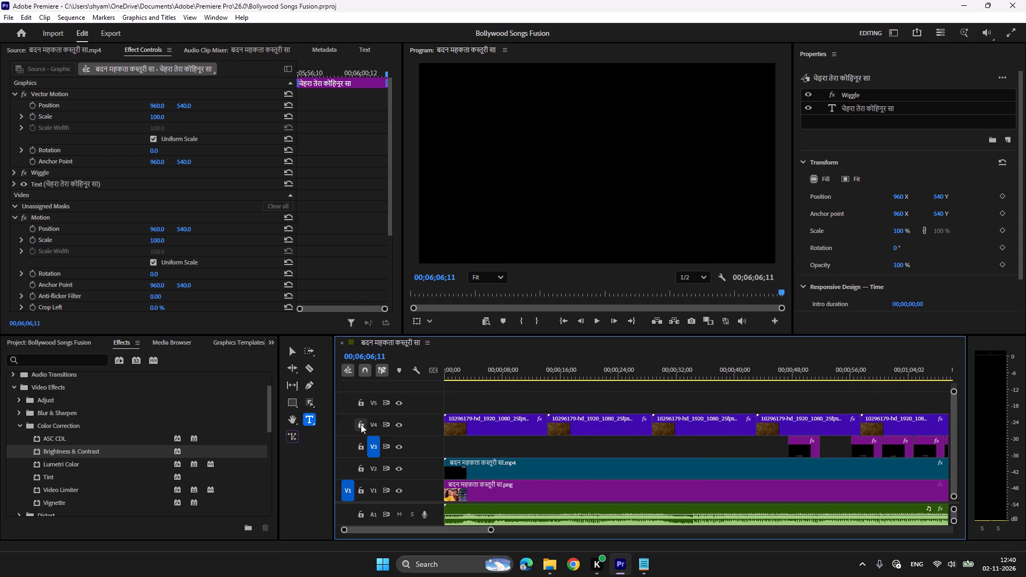
click(361, 424)
click(361, 447)
click(361, 470)
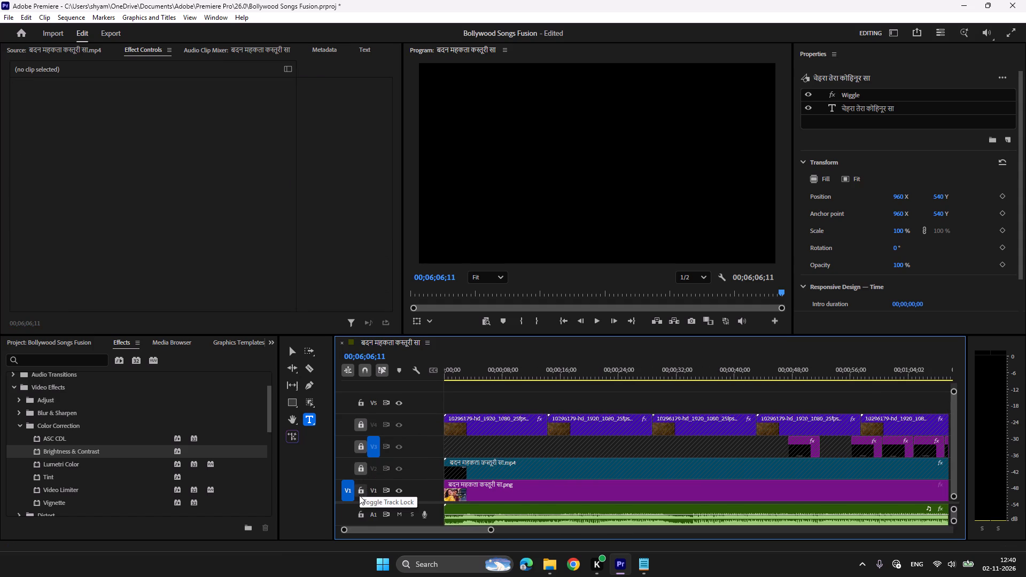
click(359, 495)
click(362, 513)
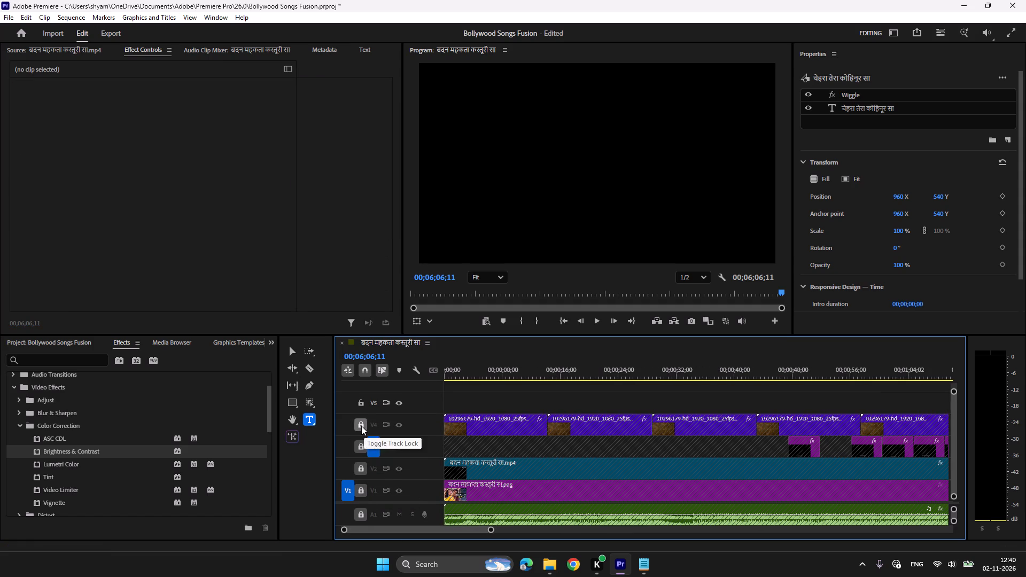
click(361, 425)
Delete every overlay clip on V4 except the first one.
key(ctrl+a)
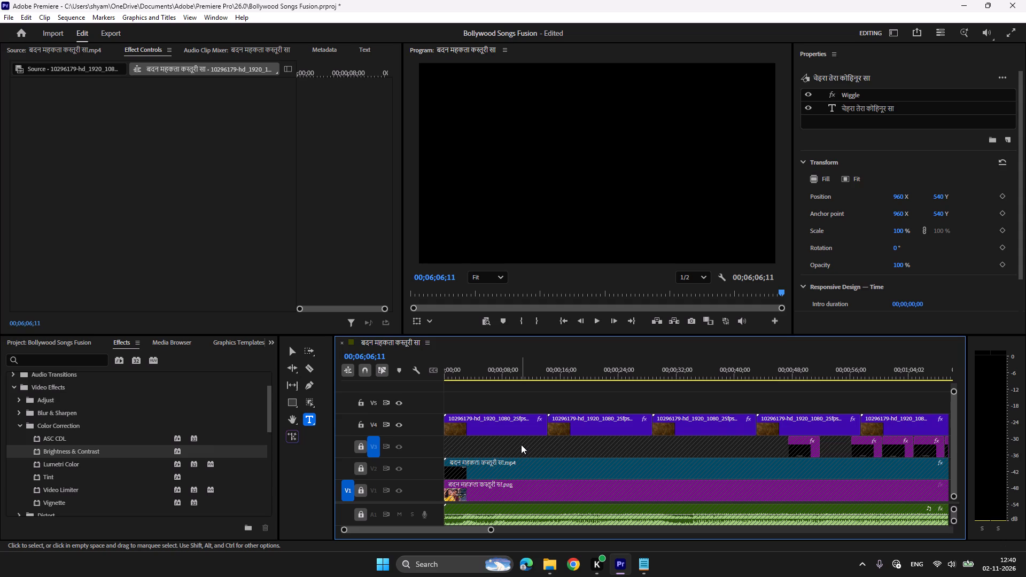
shift+click(518, 427)
shift+click(601, 427)
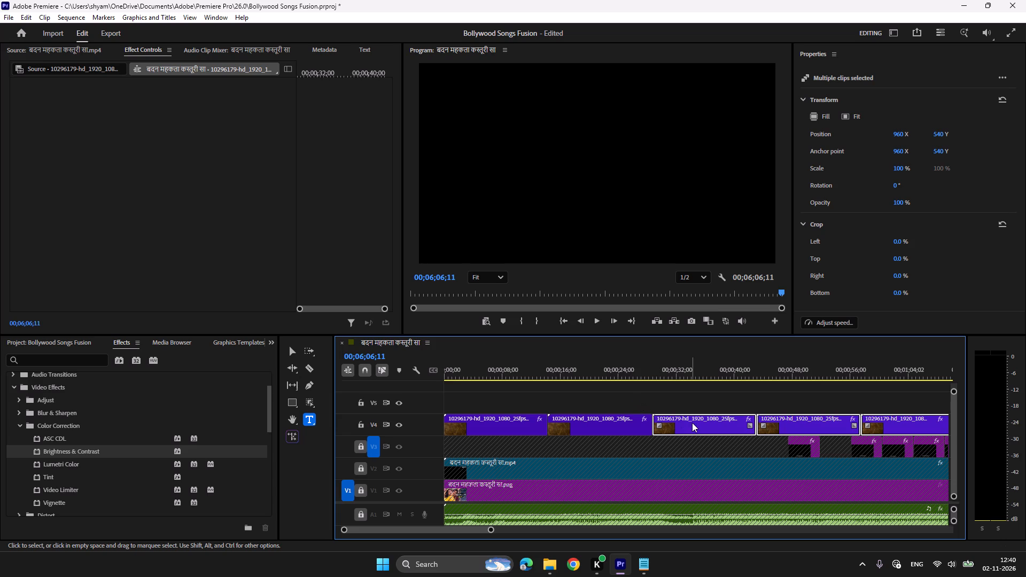
shift+click(609, 426)
key(Delete)
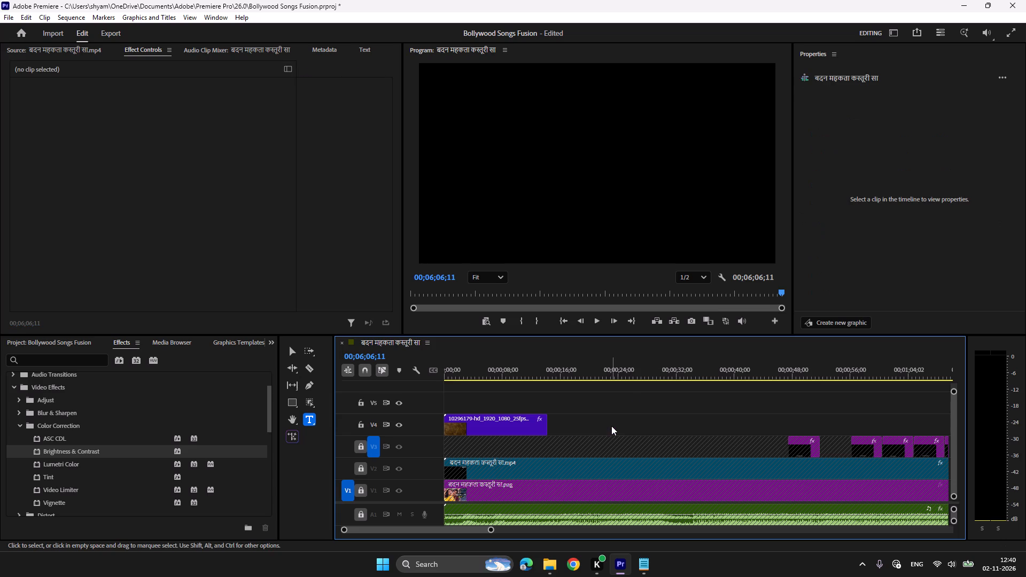
Apply the Cross Dissolve video transition to both the start and end of the remaining V4 overlay clip.
scroll(50, 461, down, 12)
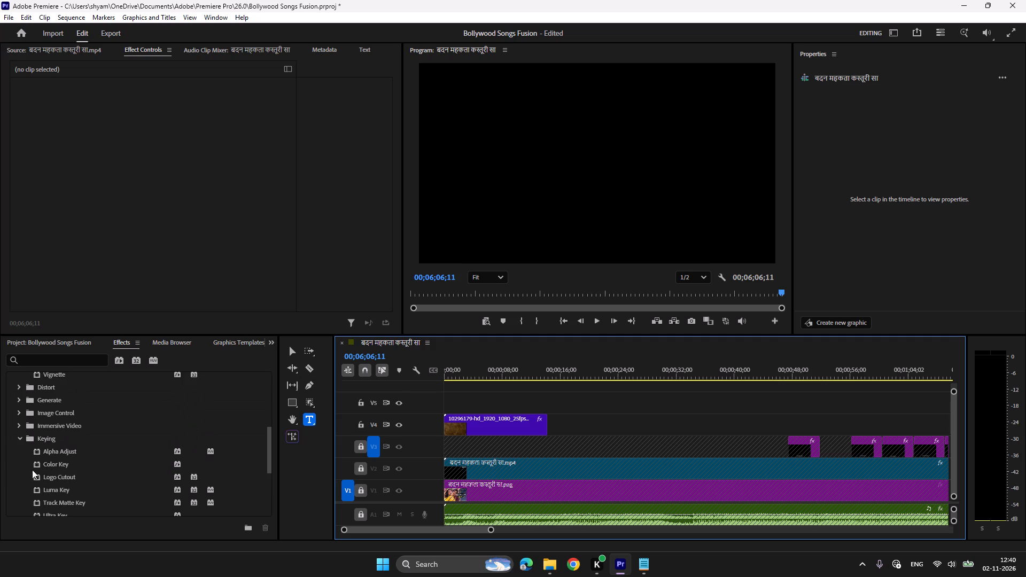
scroll(13, 460, down, 11)
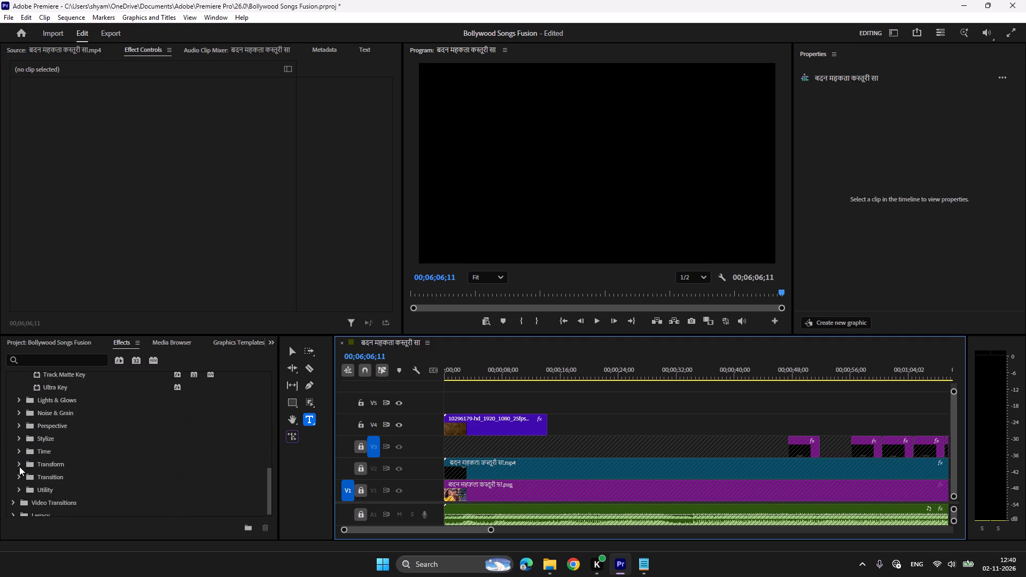
scroll(19, 466, down, 3)
click(12, 495)
scroll(12, 495, down, 5)
click(17, 469)
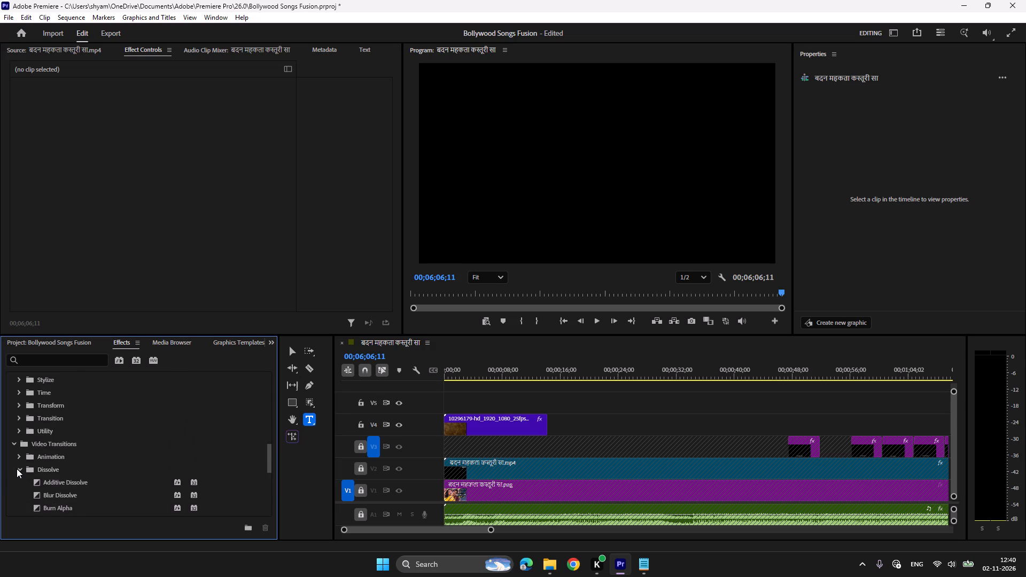
scroll(17, 469, down, 6)
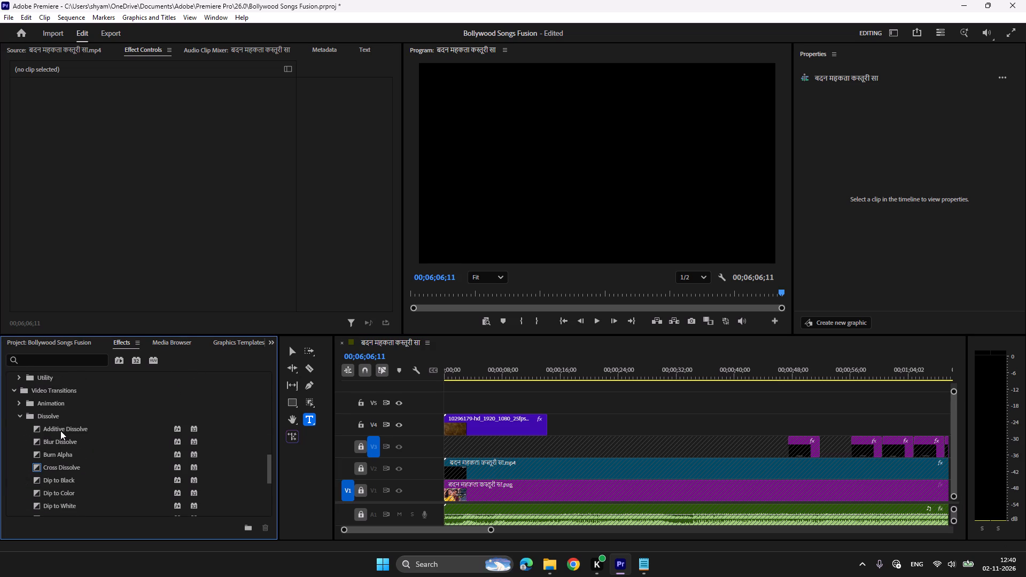
drag(63, 456, 451, 433)
drag(60, 457, 549, 434)
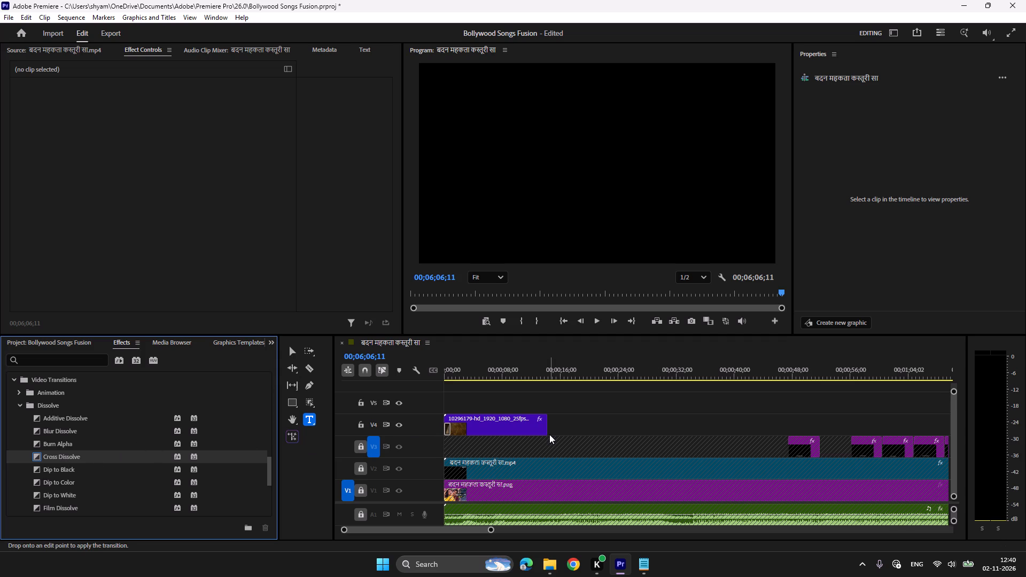
drag(549, 434, 546, 433)
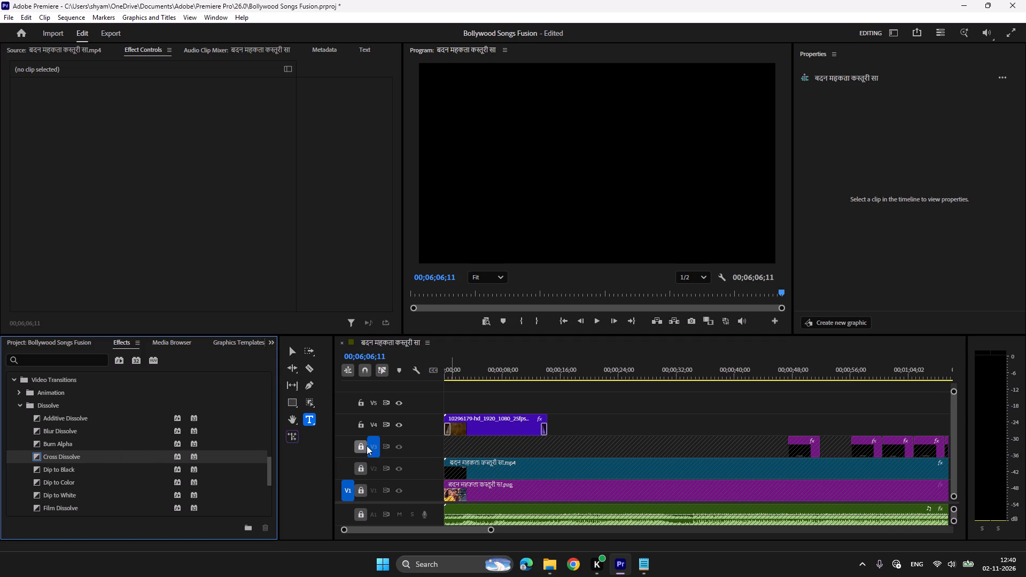
Switch track targeting from V3 to V4, keeping V3 locked.
click(363, 448)
click(373, 443)
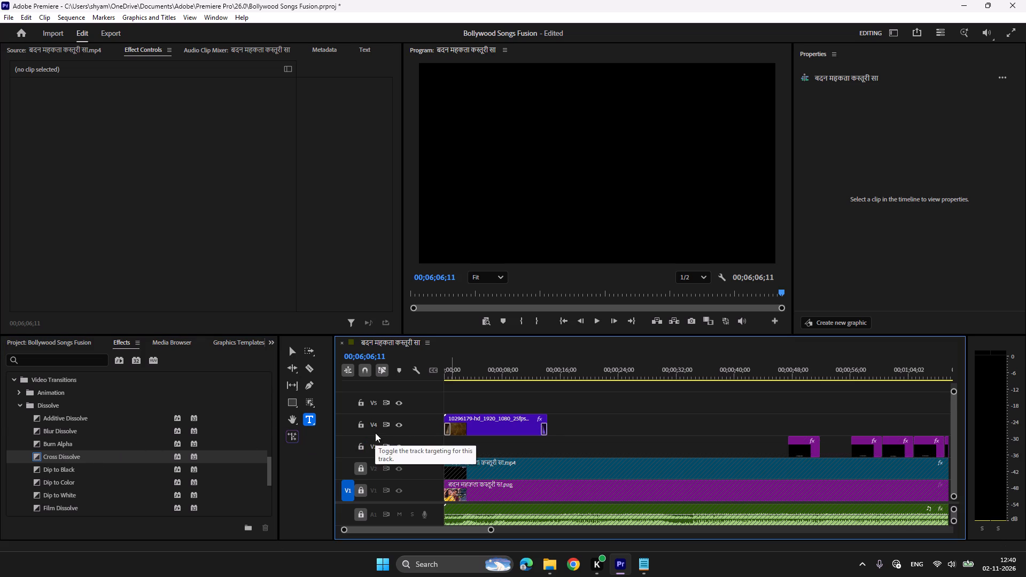
click(375, 431)
click(360, 447)
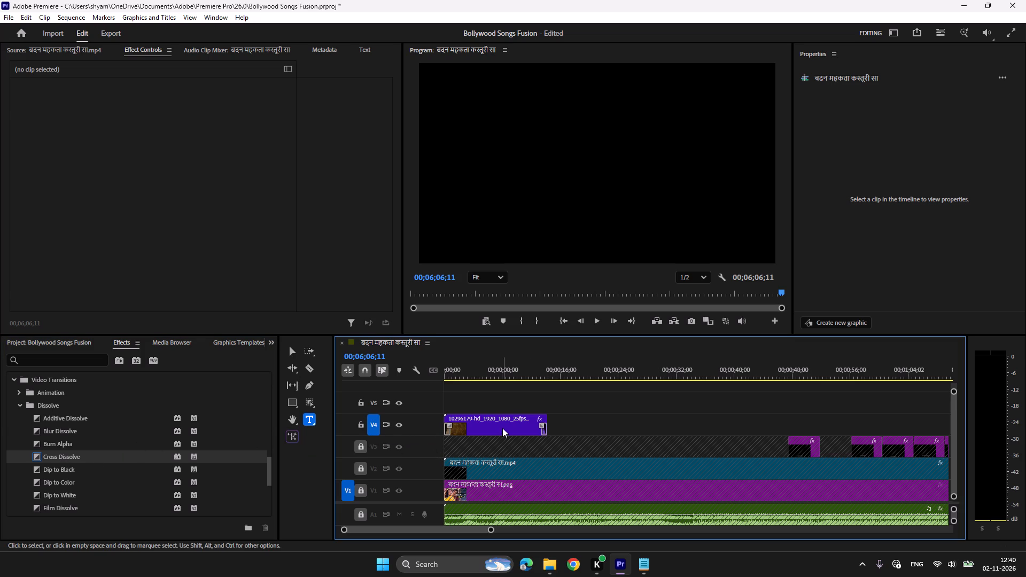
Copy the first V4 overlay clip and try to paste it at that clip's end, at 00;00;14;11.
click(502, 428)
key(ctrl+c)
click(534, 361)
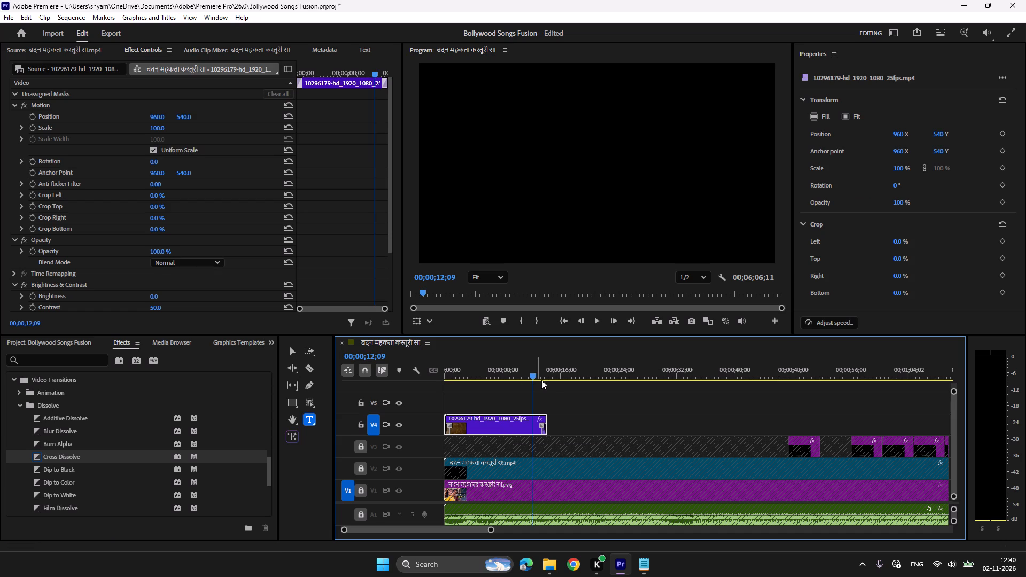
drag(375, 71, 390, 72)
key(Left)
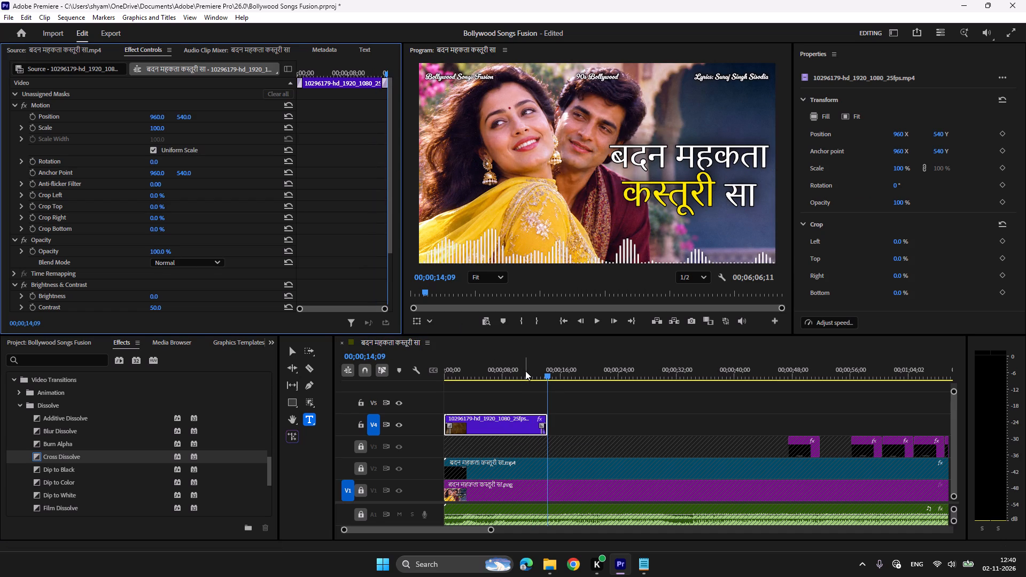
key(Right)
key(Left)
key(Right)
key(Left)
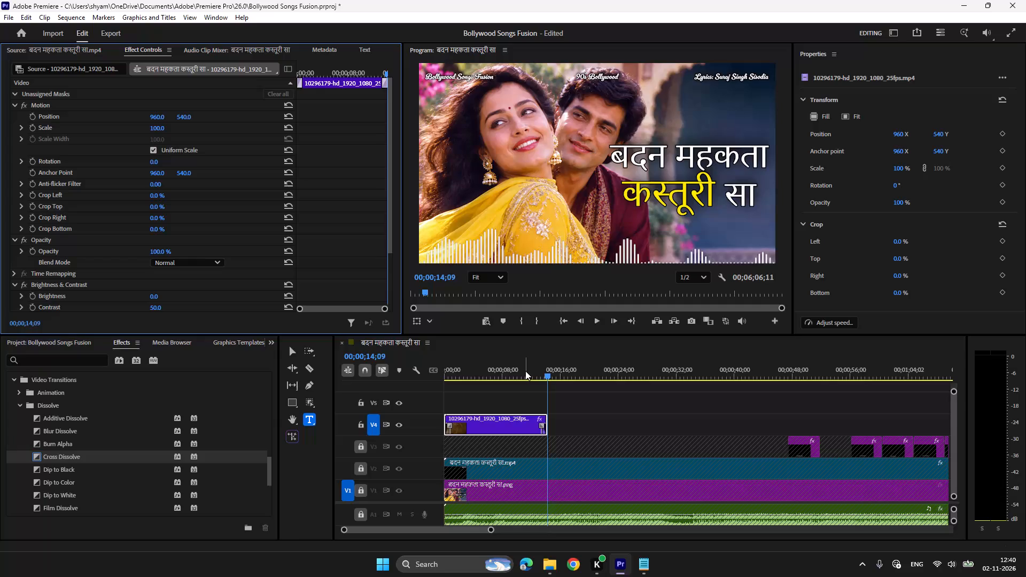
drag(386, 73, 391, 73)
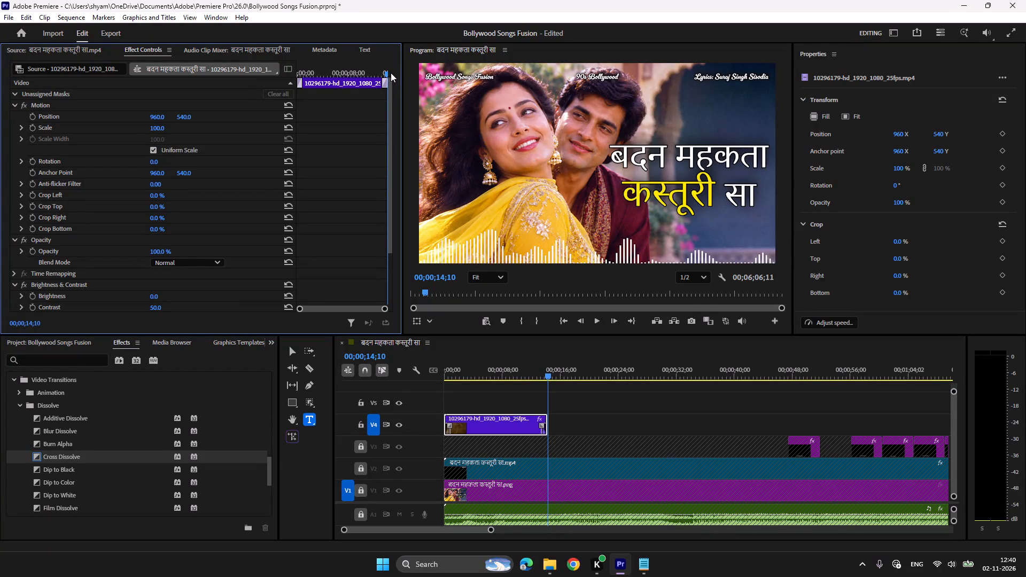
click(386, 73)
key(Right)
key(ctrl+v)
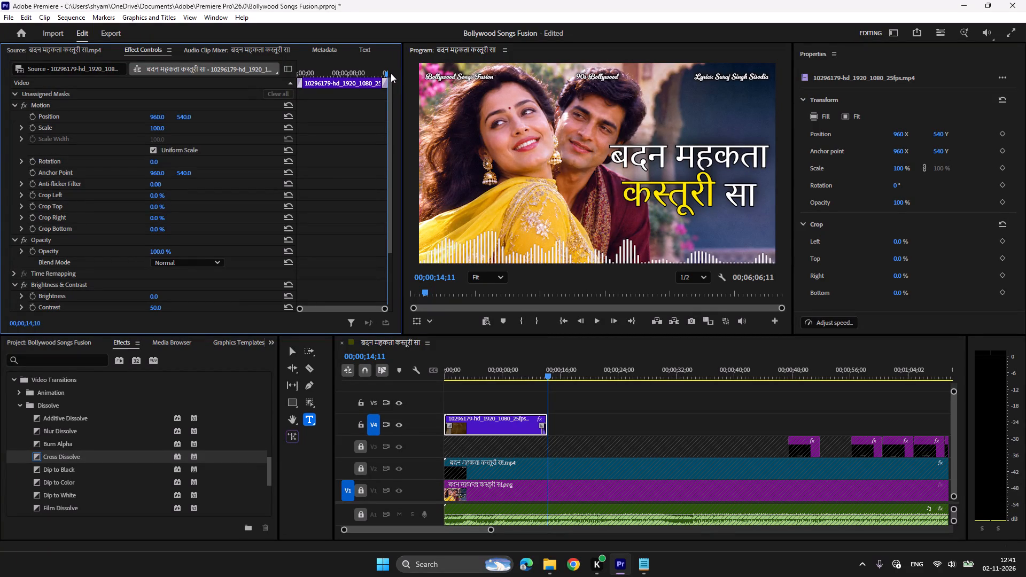
Copy the first V4 overlay clip and paste three copies end to end on V4 from 00;00;14;10.
click(522, 367)
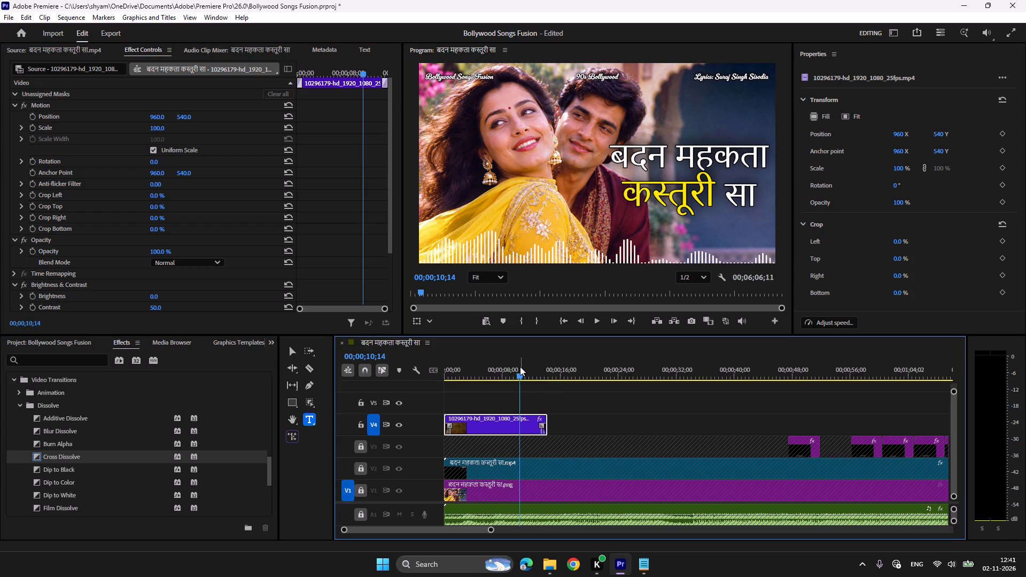
drag(361, 73, 398, 75)
click(583, 425)
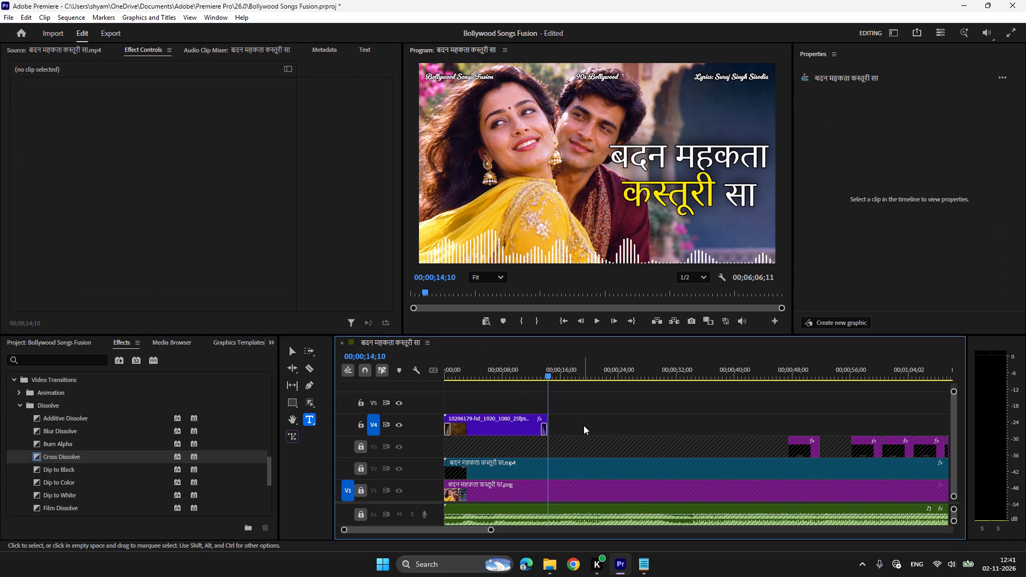
click(518, 423)
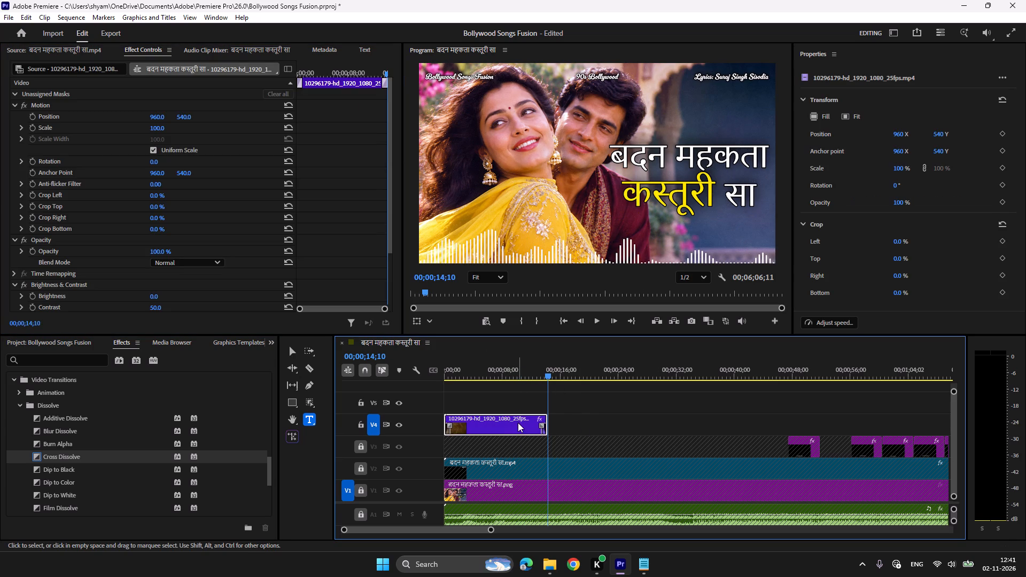
key(ctrl+c)
key(ctrl+v)
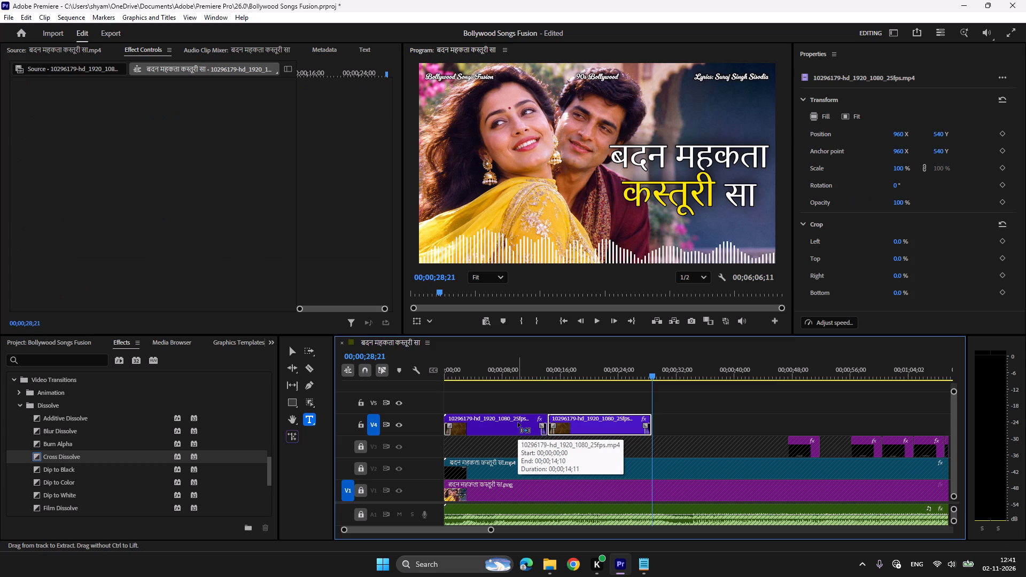
key(ctrl+v)
key(ctrl+v)
Play back the join between the first and second V4 overlay clips to check the dissolve.
click(530, 368)
key(space)
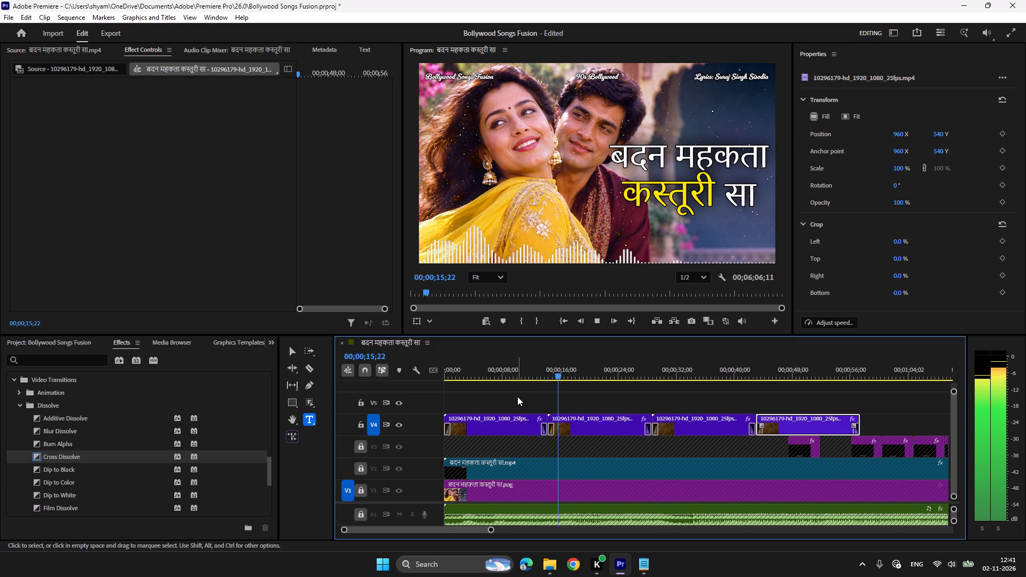
key(space)
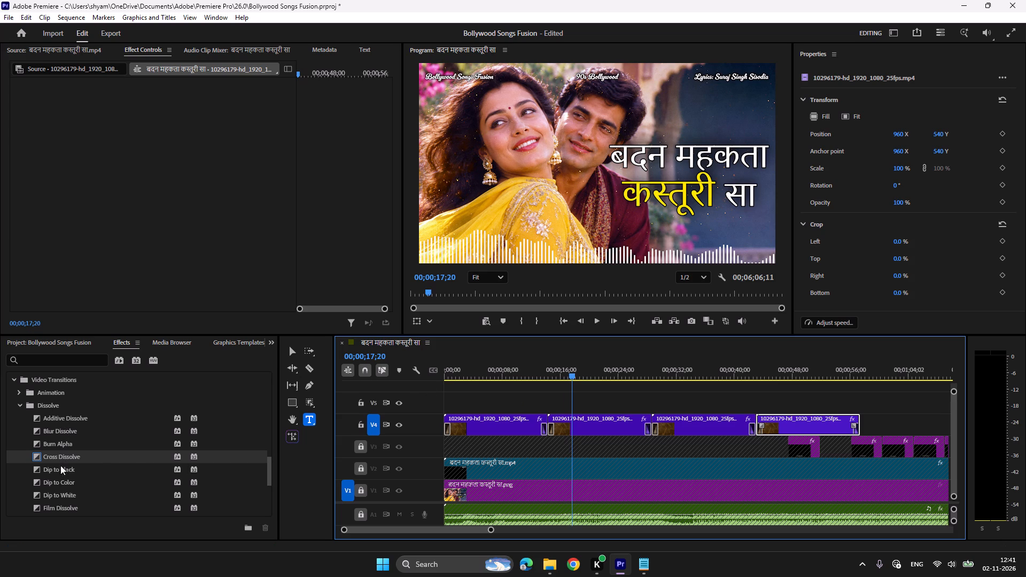
click(540, 369)
key(space)
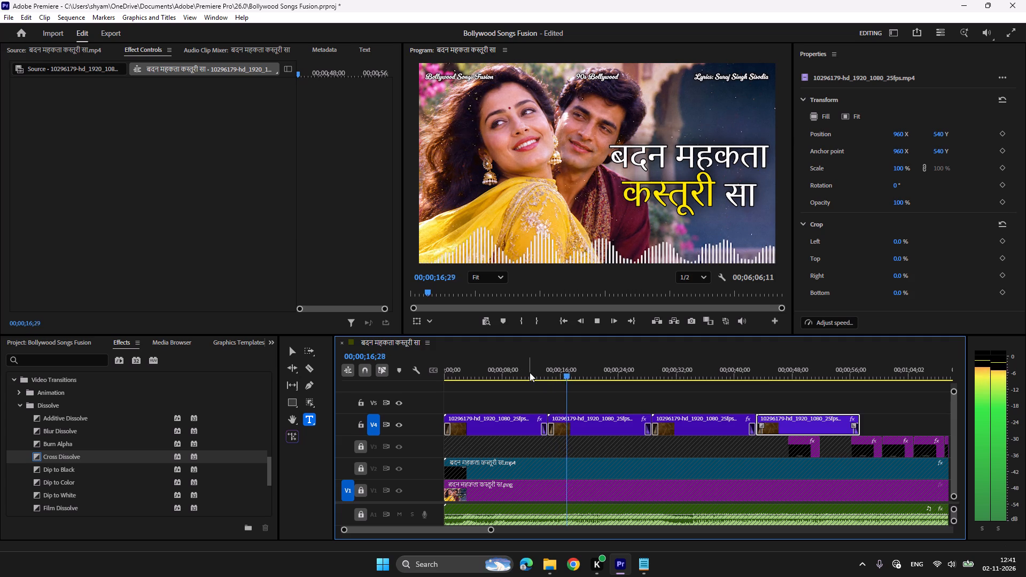
key(space)
Copy the last V4 overlay clip and paste 23 copies end to end from 00;00;57;13, past the end of the song.
scroll(728, 395, down, 6)
click(754, 371)
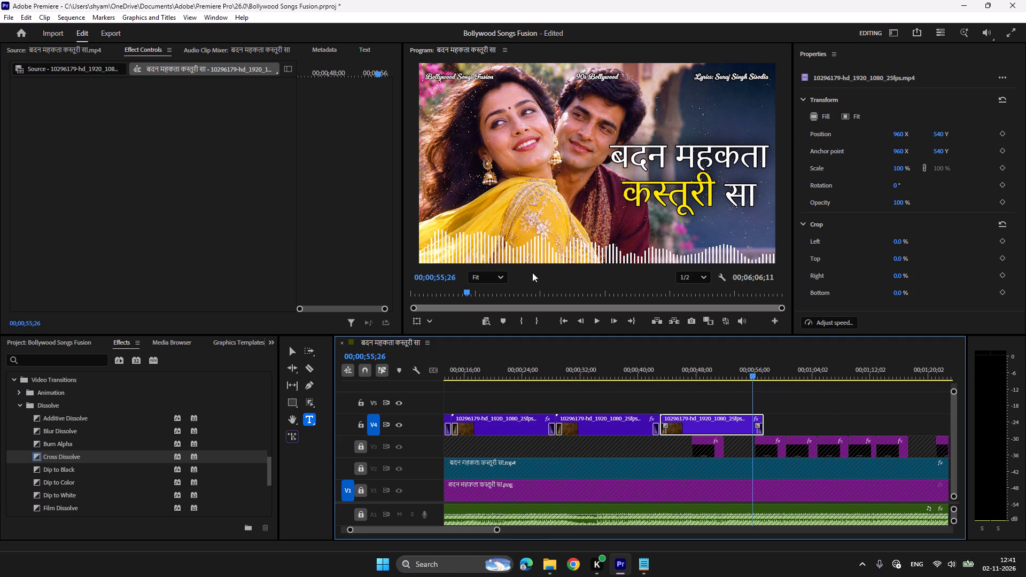
click(701, 397)
click(711, 424)
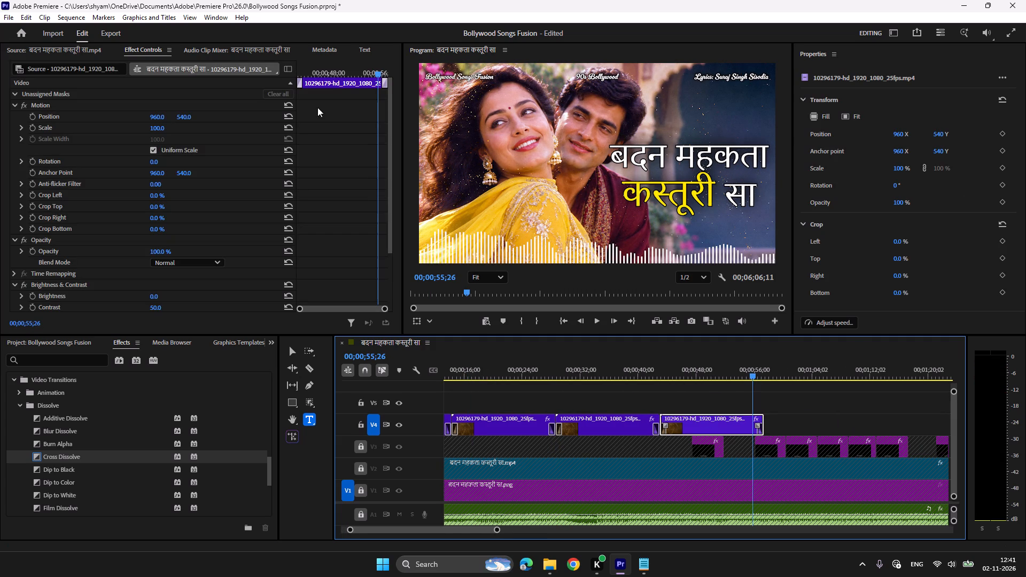
drag(377, 73, 401, 77)
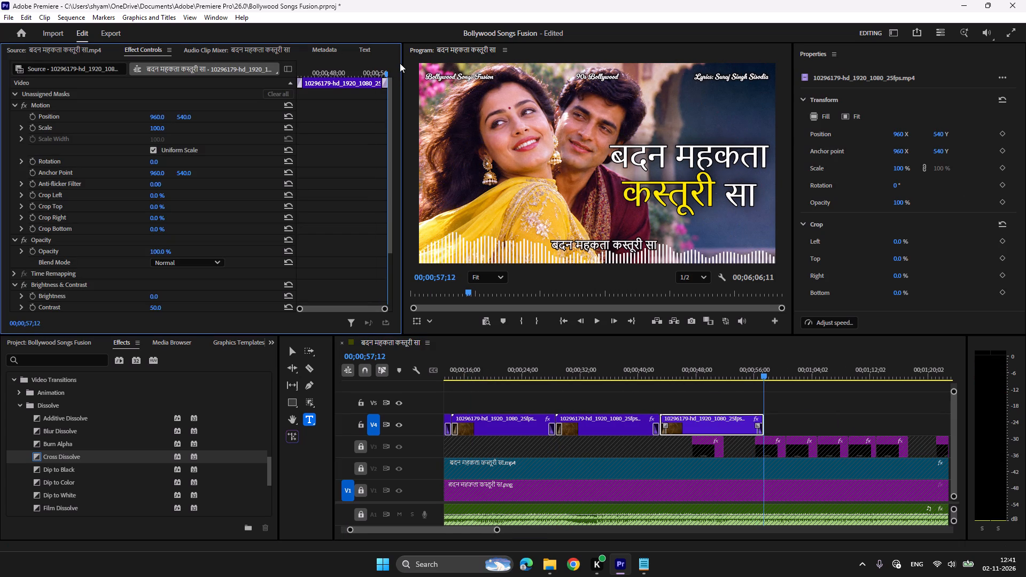
key(Right)
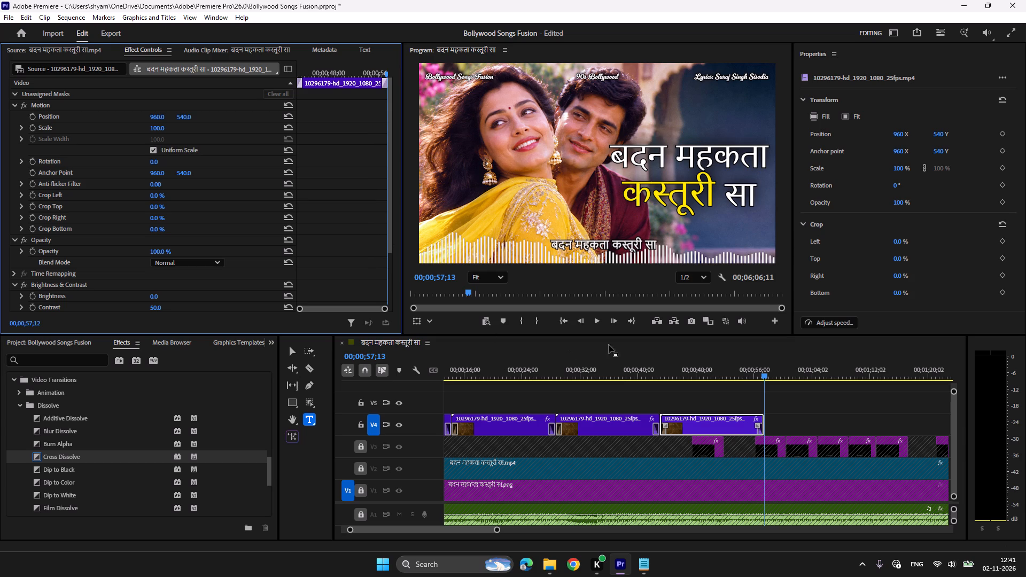
click(792, 423)
scroll(792, 423, down, 9)
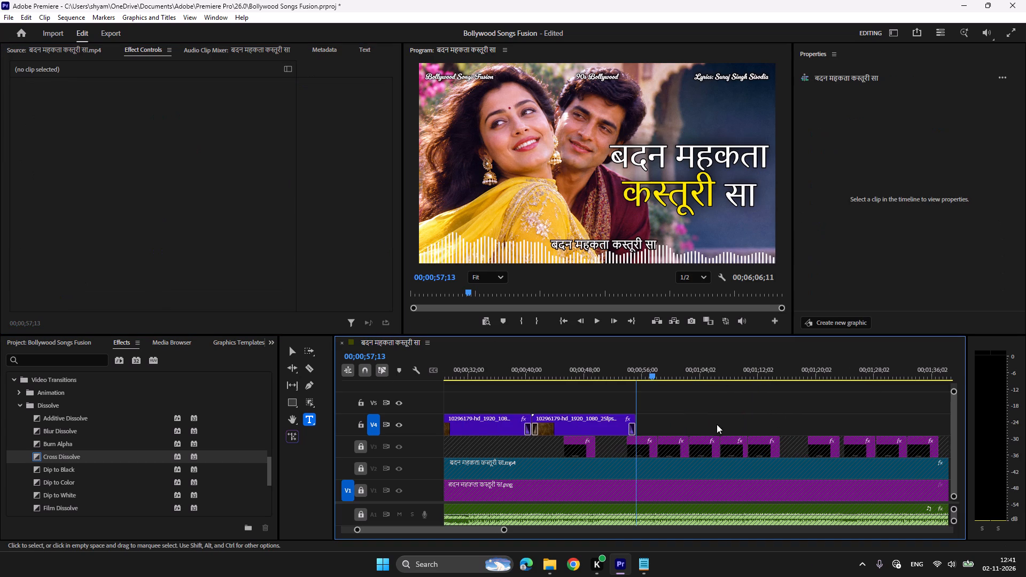
click(578, 424)
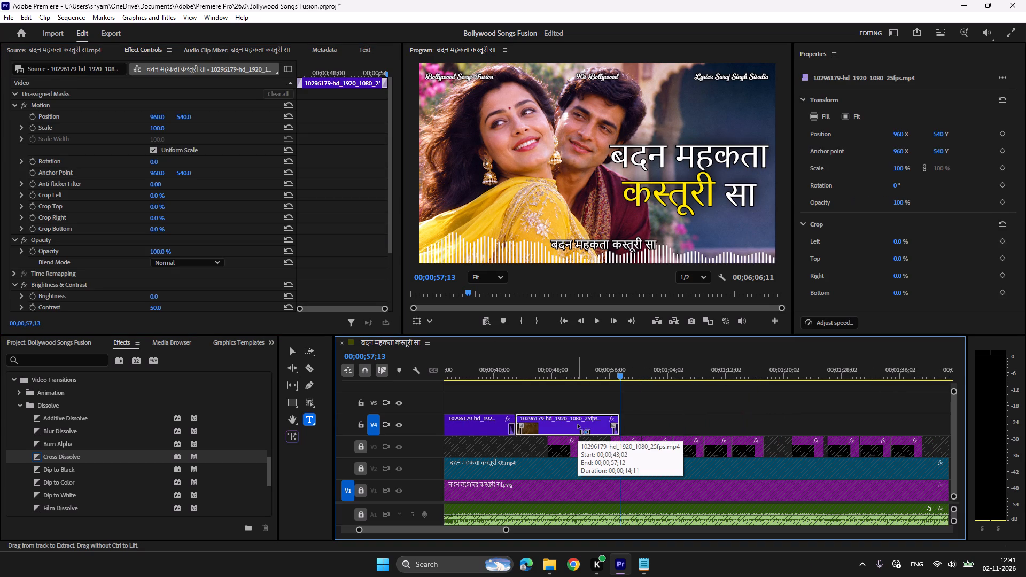
key(ctrl+c)
key(ctrl+v)
key(ctrl+v)
key(ctrl+v)
key(ctrl+v)
key(ctrl+v)
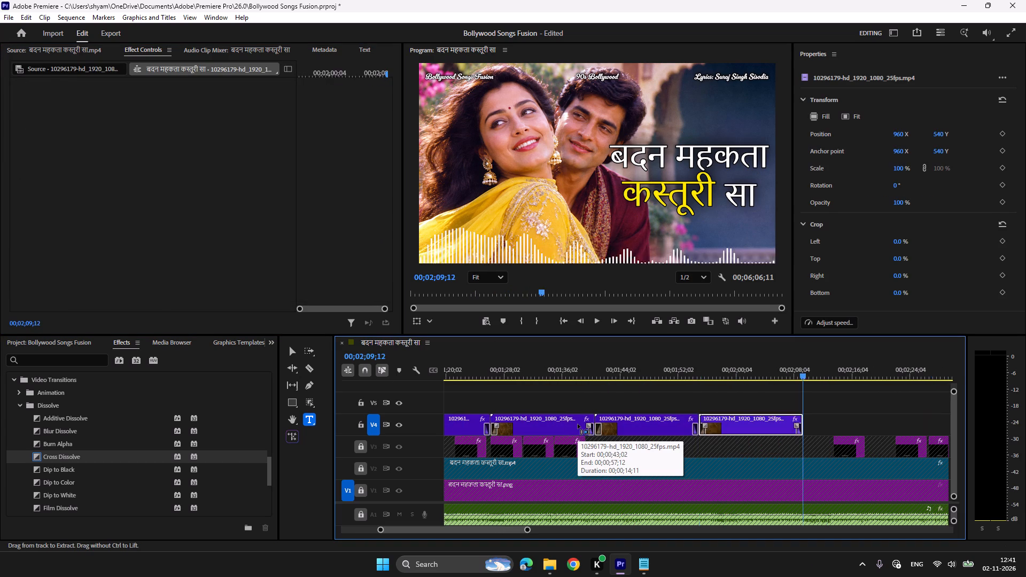
key(ctrl+v)
key(ctrl+v)
key(ctrl+v)
key(ctrl+v)
key(ctrl+v)
key(ctrl+v)
key(ctrl+v)
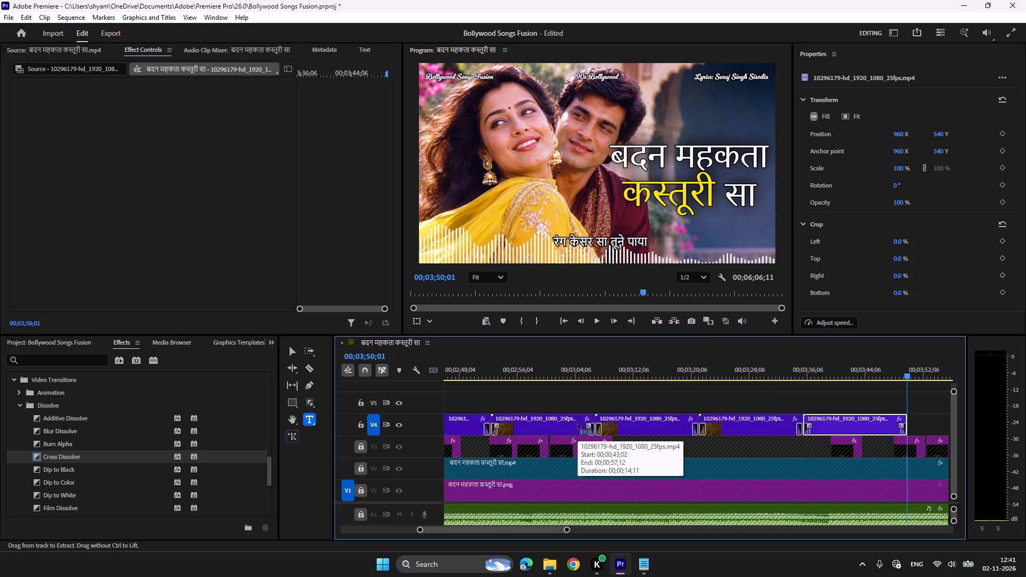
key(ctrl+v)
key(ctrl+v)
key(ctrl+v)
key(ctrl+v)
key(ctrl+v)
key(ctrl+v)
key(ctrl+v)
key(ctrl+v)
key(ctrl+v)
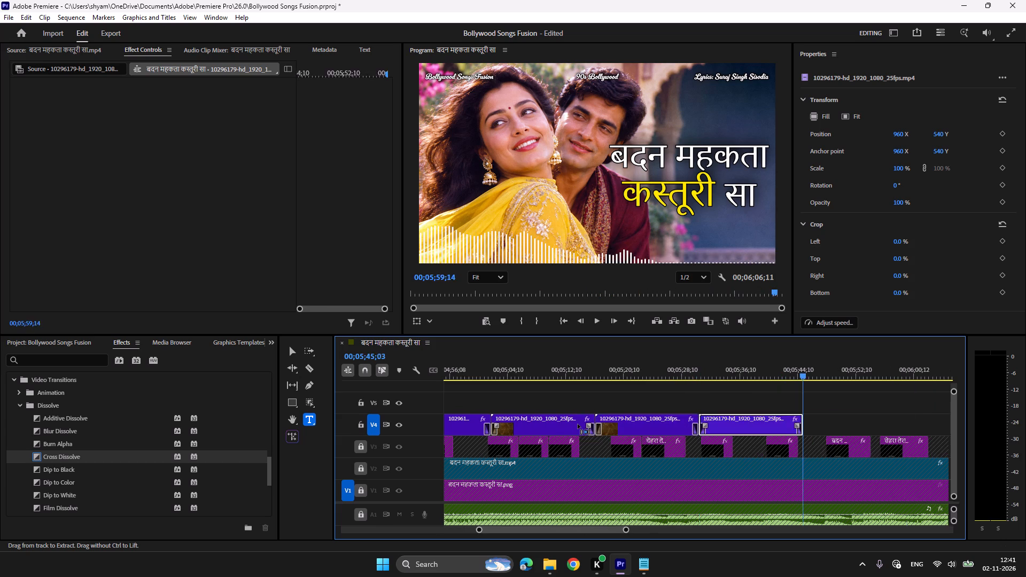
key(ctrl+v)
key(ctrl+v)
Delete the last V4 overlay clip, which lies entirely beyond the end of the song.
click(765, 400)
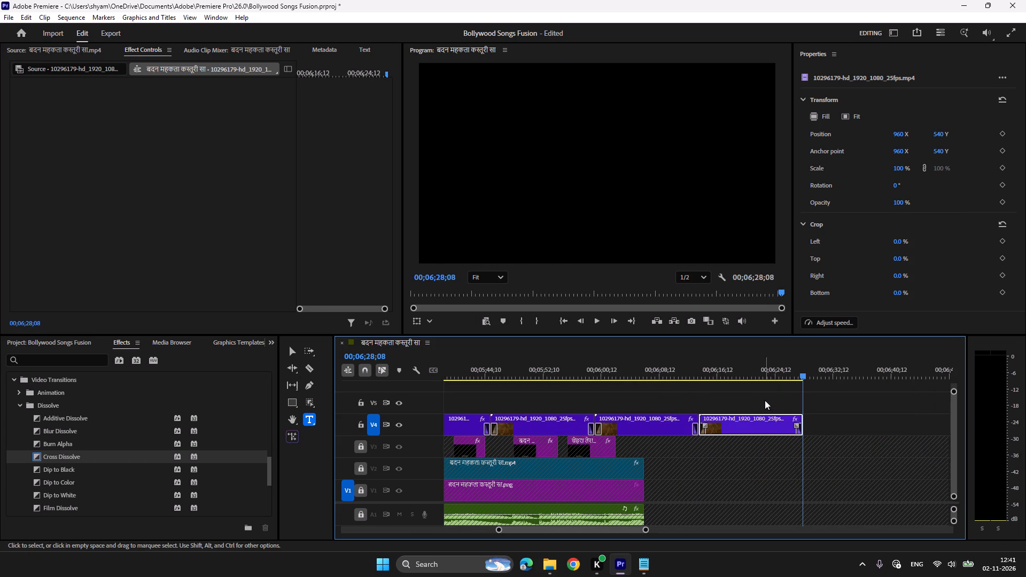
click(757, 426)
shift+click(683, 428)
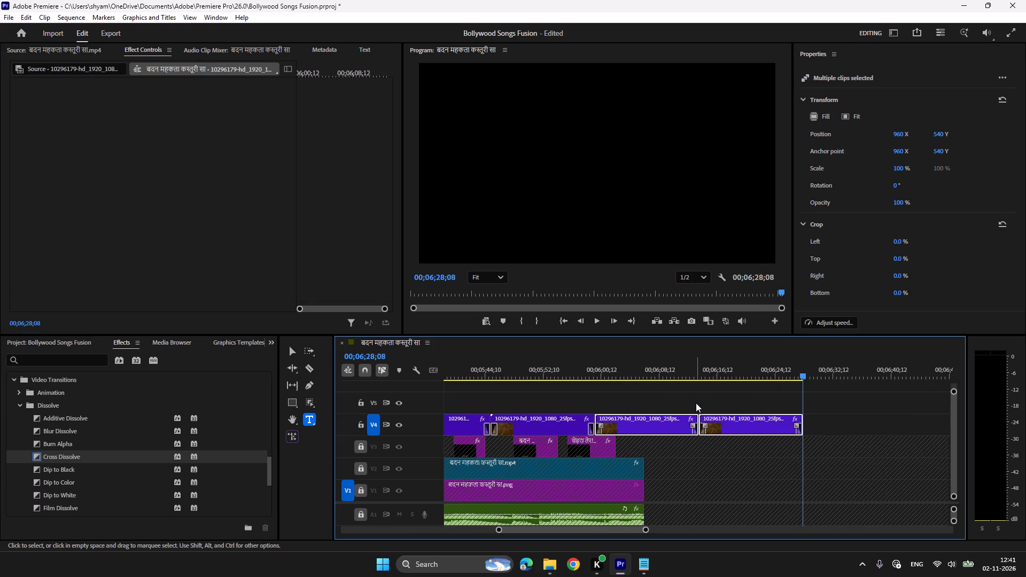
click(753, 403)
click(751, 423)
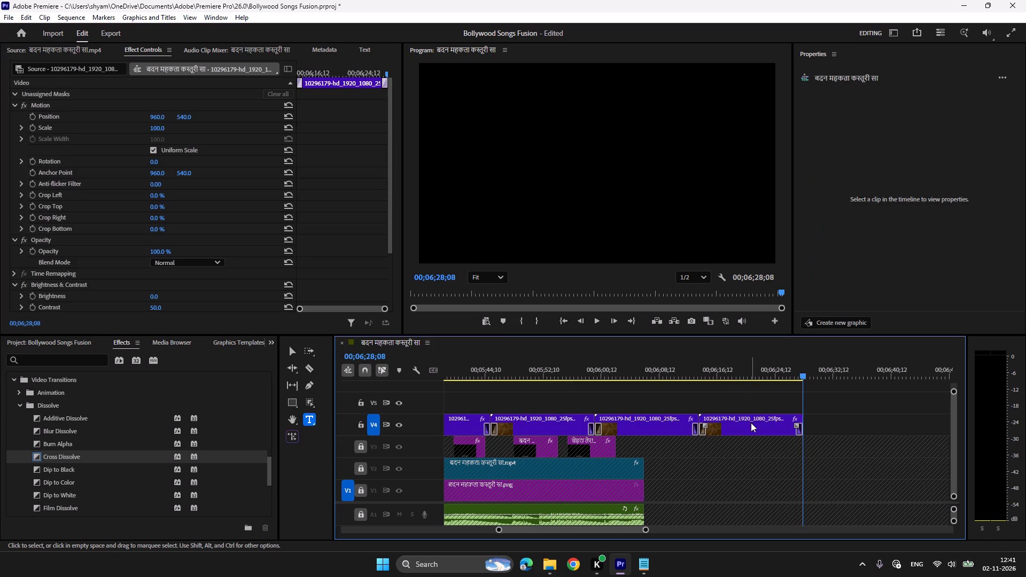
key(Delete)
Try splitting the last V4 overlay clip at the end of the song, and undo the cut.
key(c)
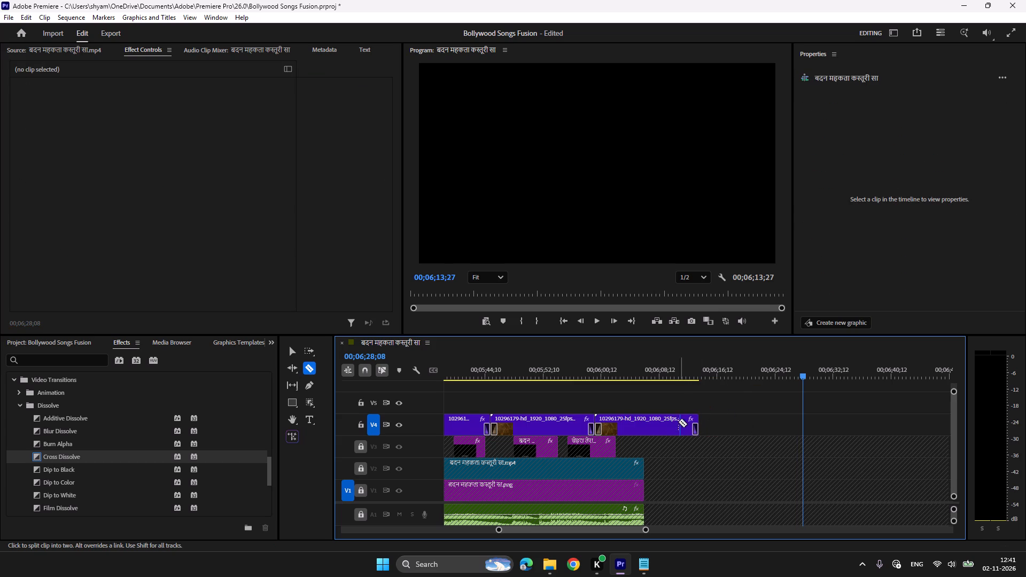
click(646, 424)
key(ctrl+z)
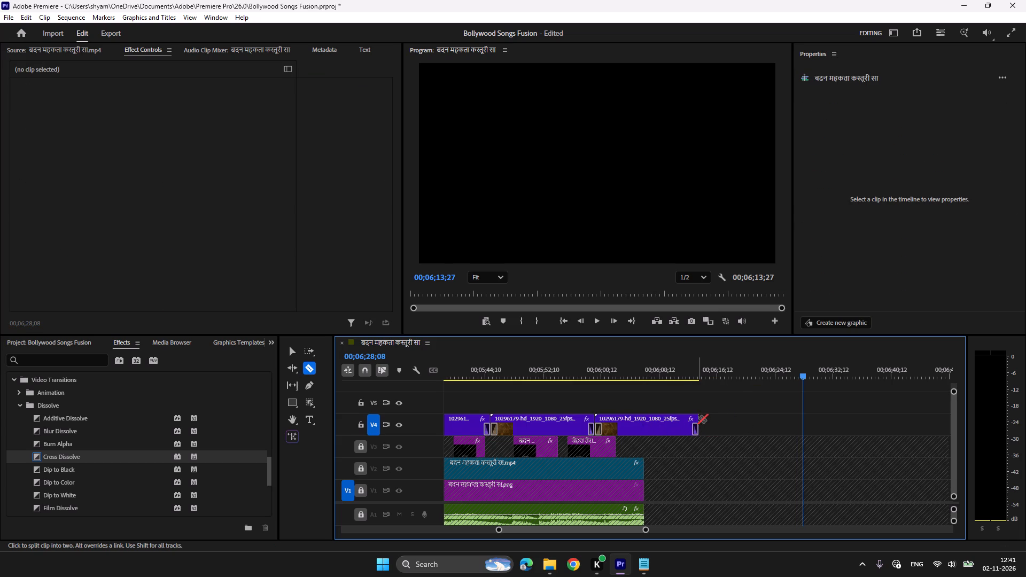
Trim the end of the last V4 overlay clip back to the end of the song at 00;06;06;11.
key(c)
key(v)
drag(697, 418, 646, 418)
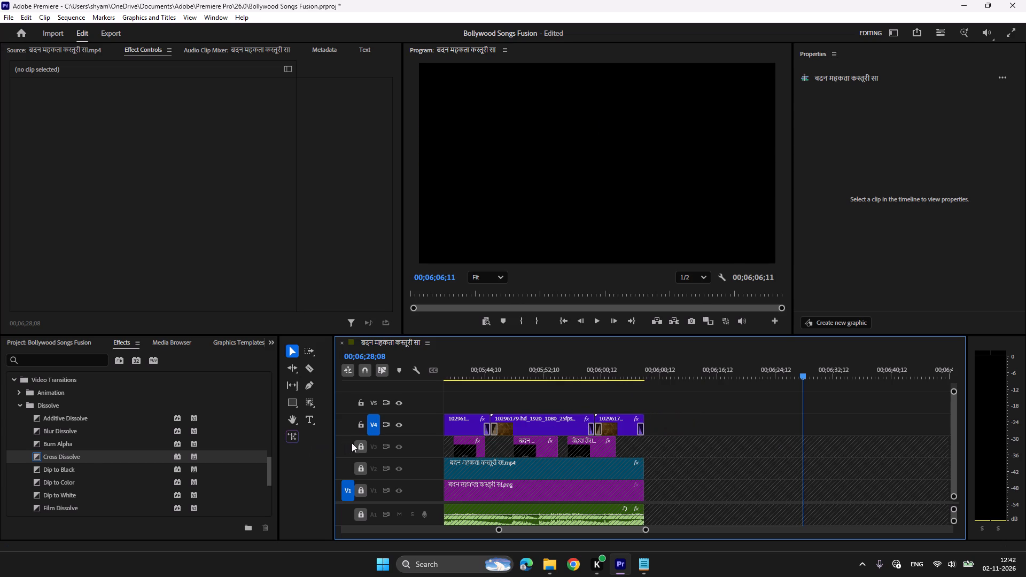
Unlock tracks V3, V2, V1 and A1, and switch track targeting from V4 back to V3.
click(358, 447)
click(359, 467)
click(362, 486)
click(374, 448)
click(369, 429)
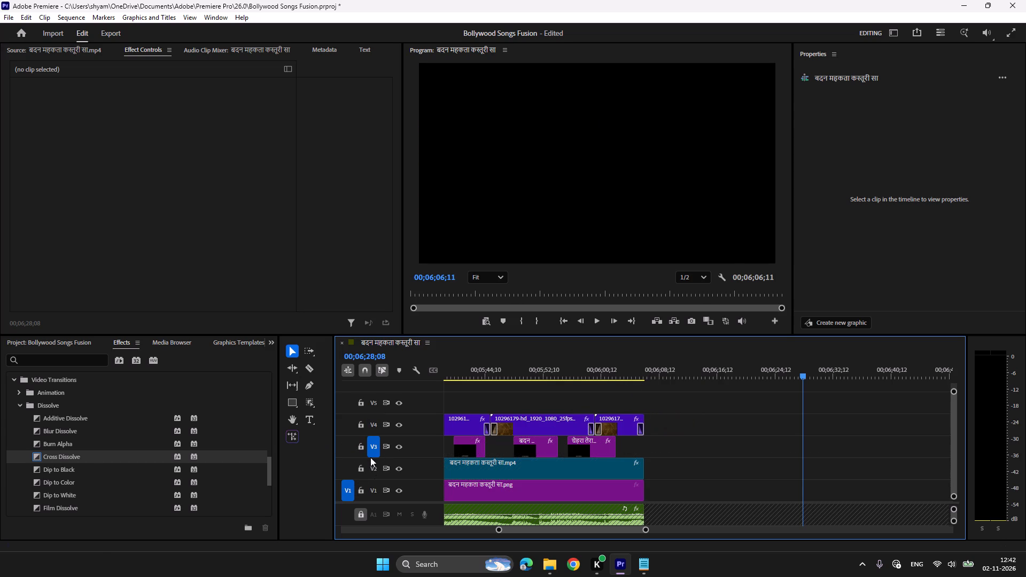
click(361, 514)
Apply Cross Dissolve to the ends of the last V3 lyric title, the V2 video clip and the V1 background image.
drag(58, 456, 78, 456)
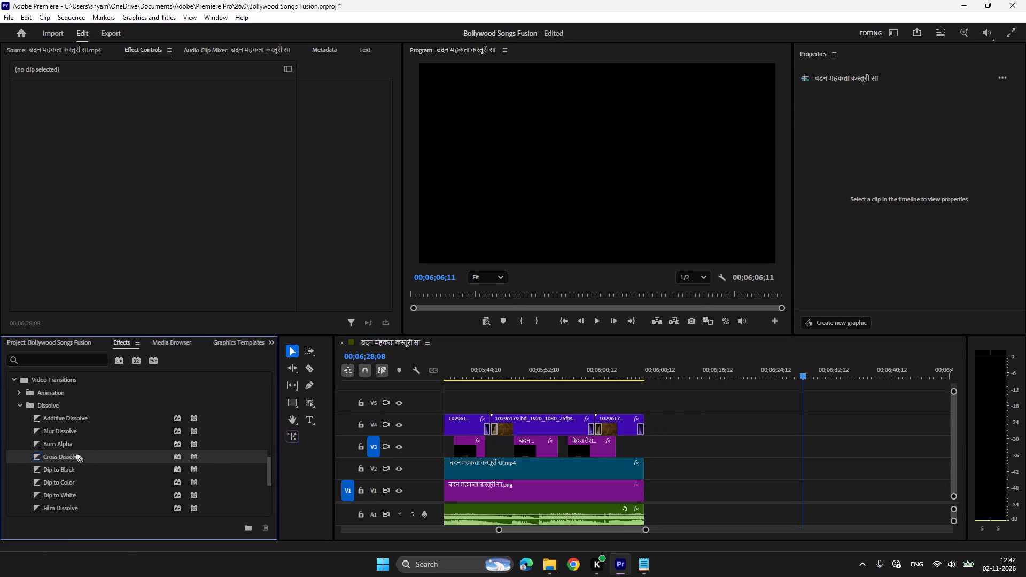
drag(78, 456, 615, 449)
drag(69, 456, 510, 456)
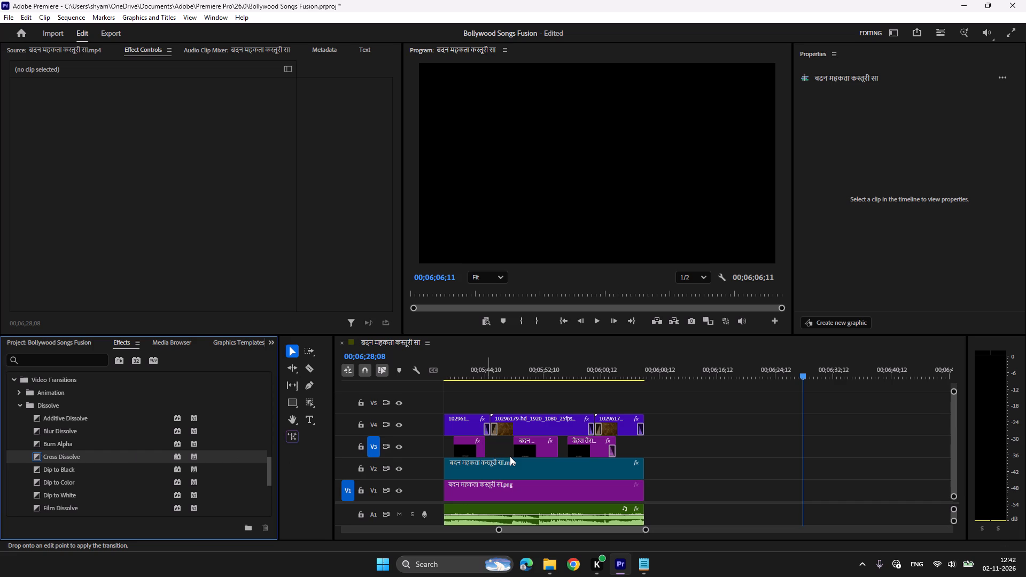
drag(510, 456, 641, 473)
drag(53, 455, 625, 480)
drag(625, 480, 642, 488)
Play back the last seconds of the sequence to check the closing fade-out.
click(585, 361)
key(space)
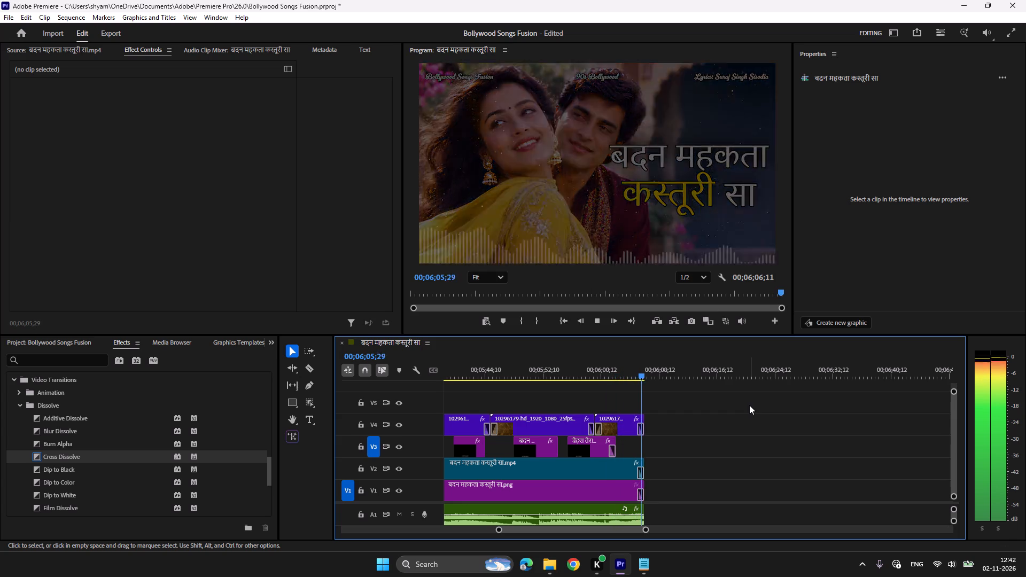
Save the project.
key(ctrl+s)
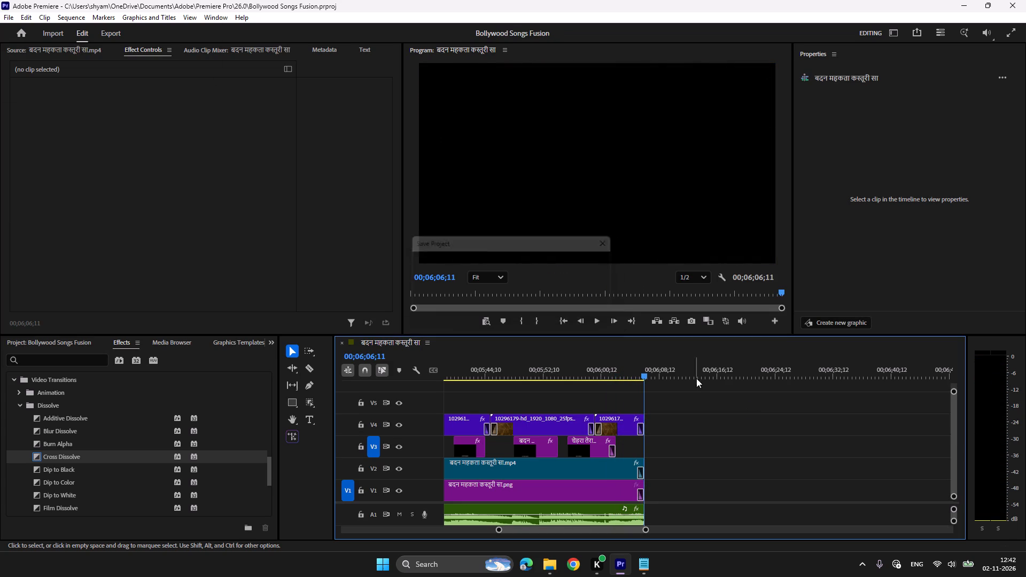
Export the entire sequence as the H.264 file बदन महकता कस्तूरी सा.mp4 with the Match Source - Adaptive High Bitrate preset.
click(116, 33)
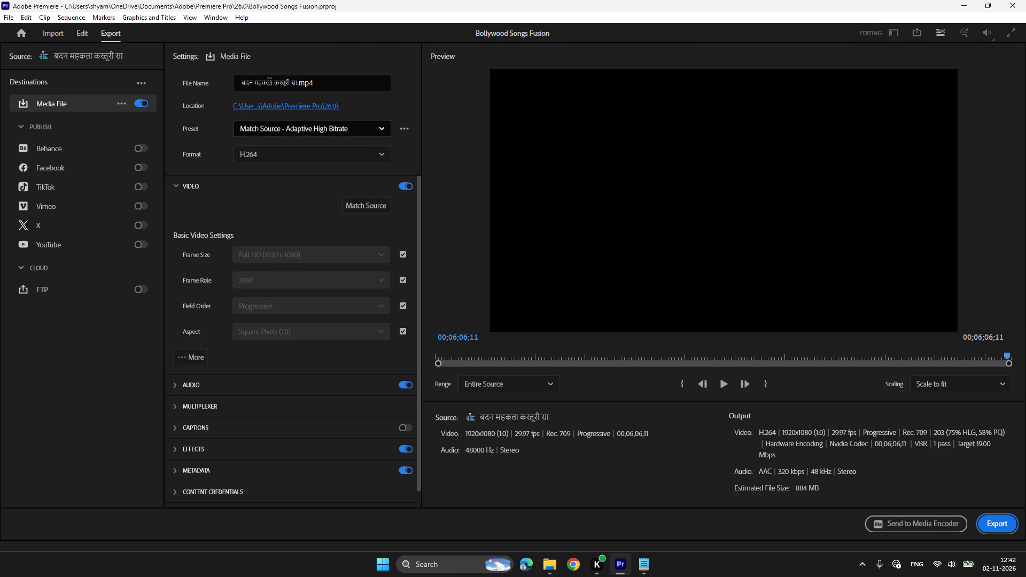
click(627, 356)
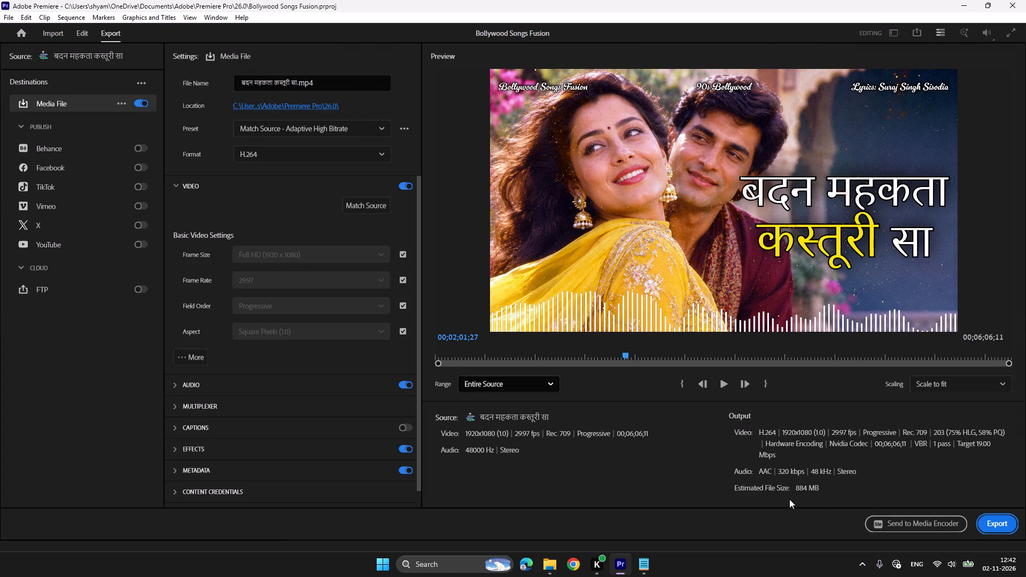
click(1001, 521)
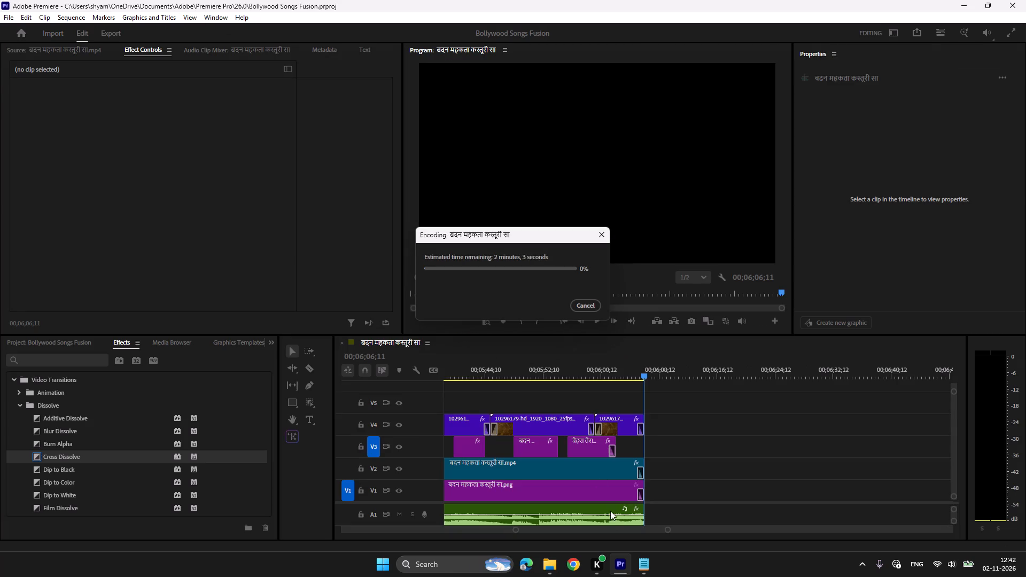